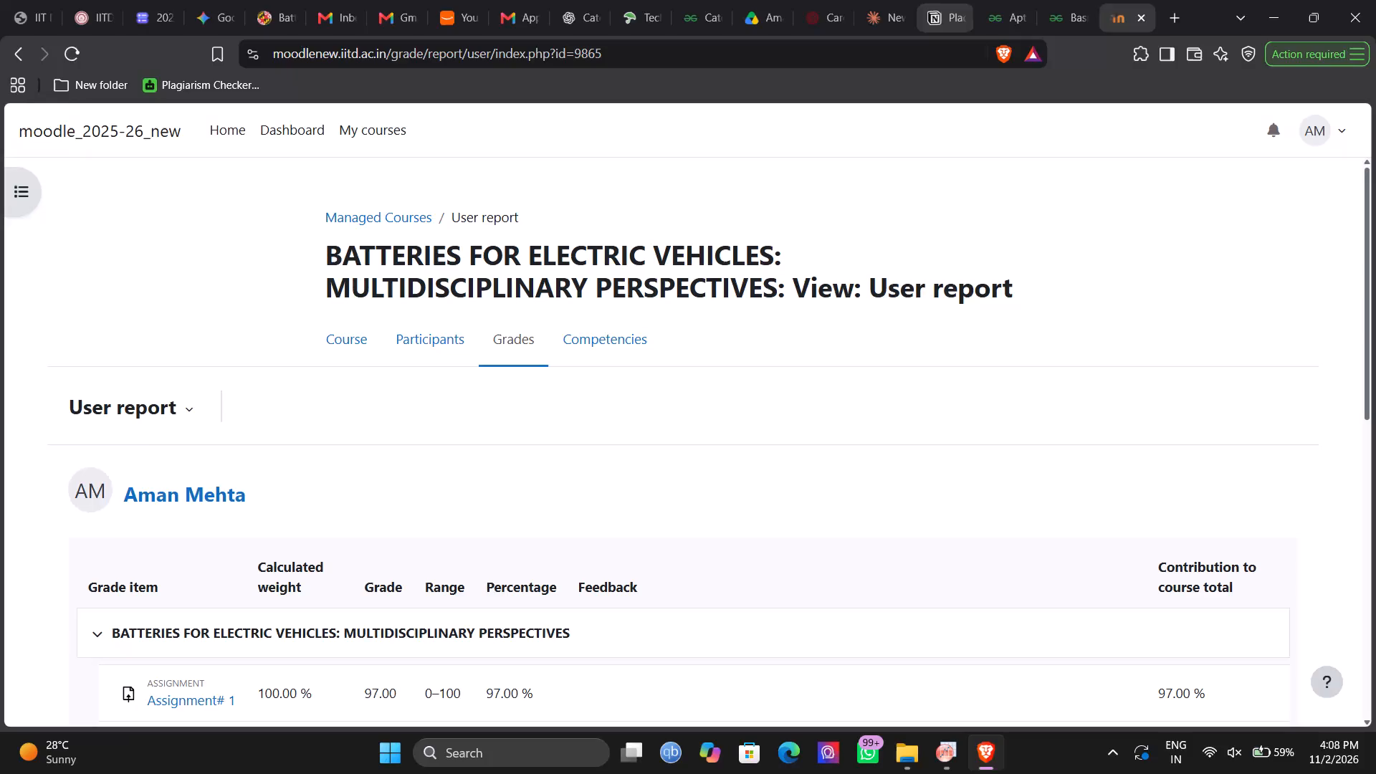
Examine the CALCE battery data page, covering the INR 18650-20R OCV test descriptions and their sample data tables.
left_click(264, 11)
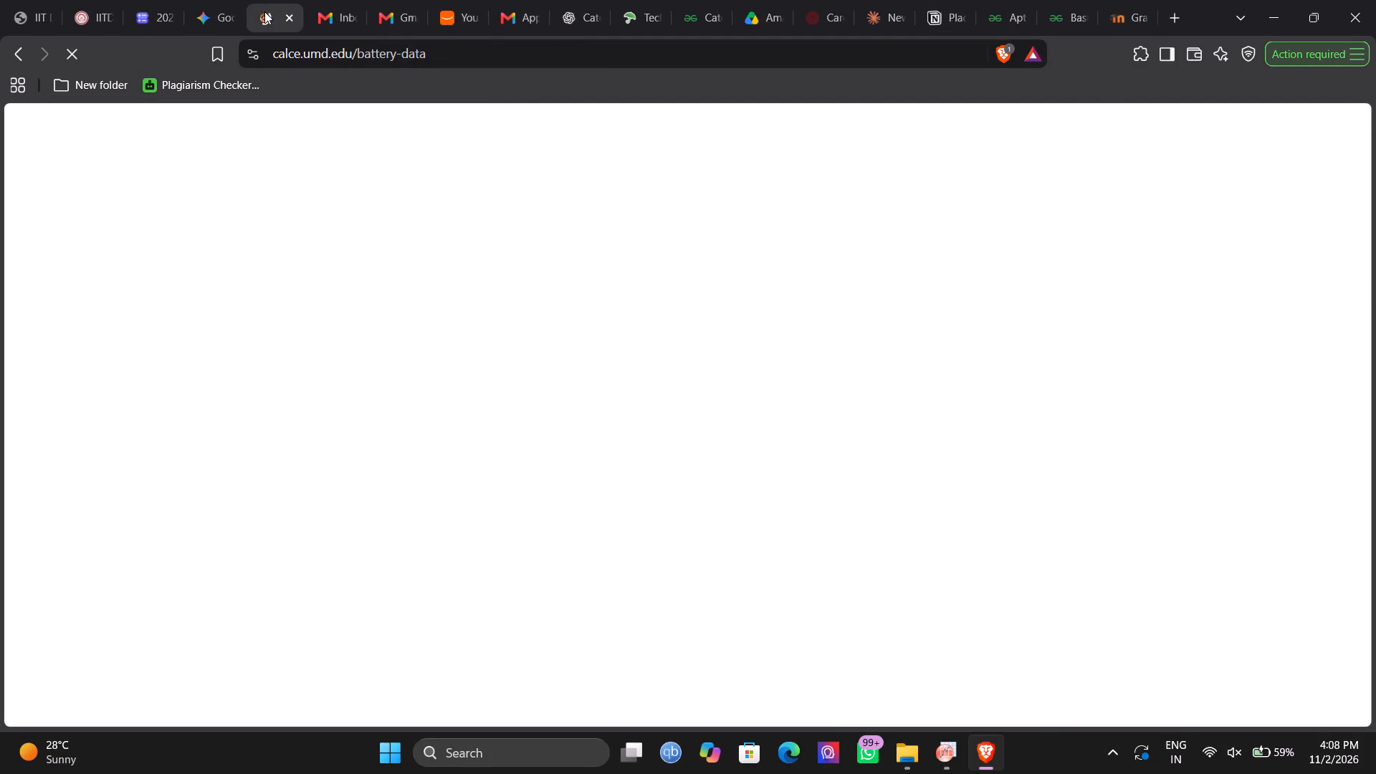
scroll(424, 323, "up", 15)
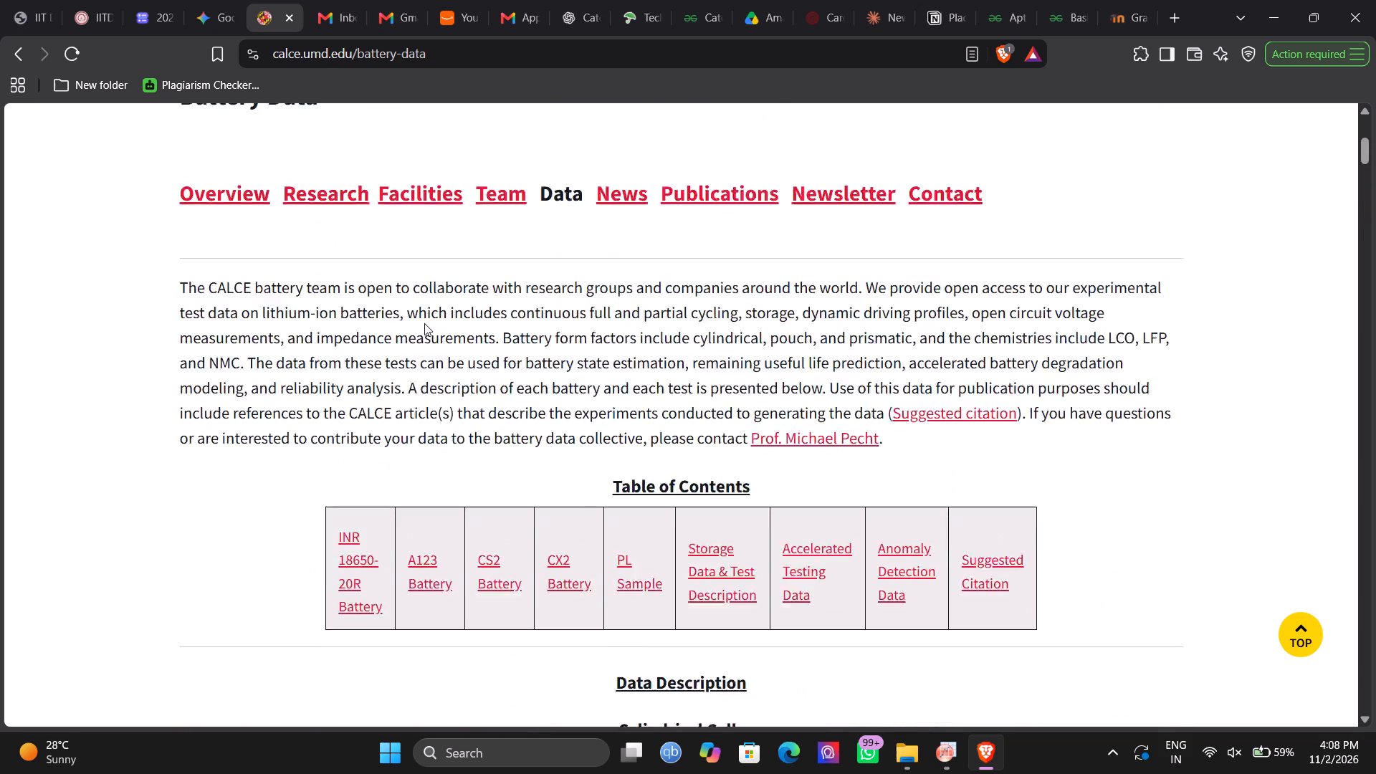
scroll(424, 323, "up", 1)
scroll(424, 323, "down", 4)
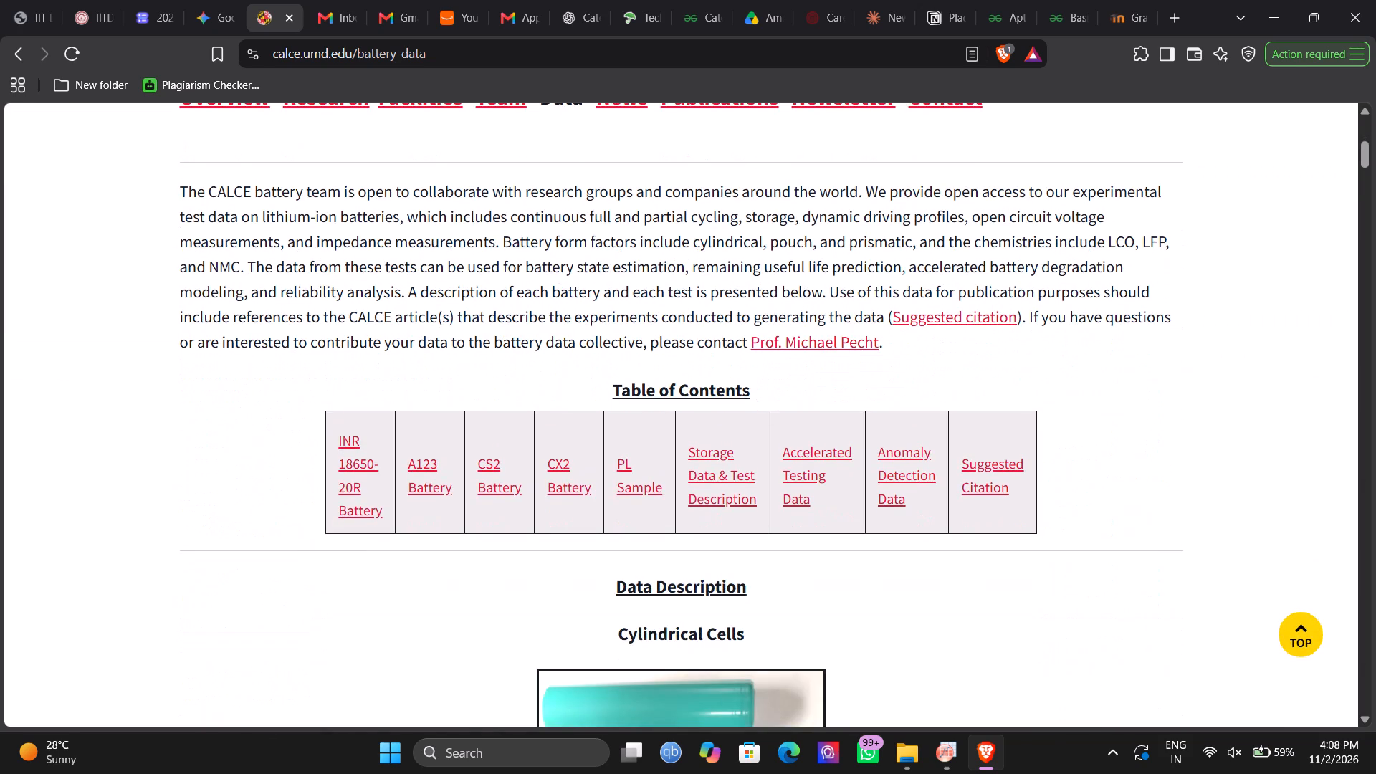
scroll(424, 323, "down", 12)
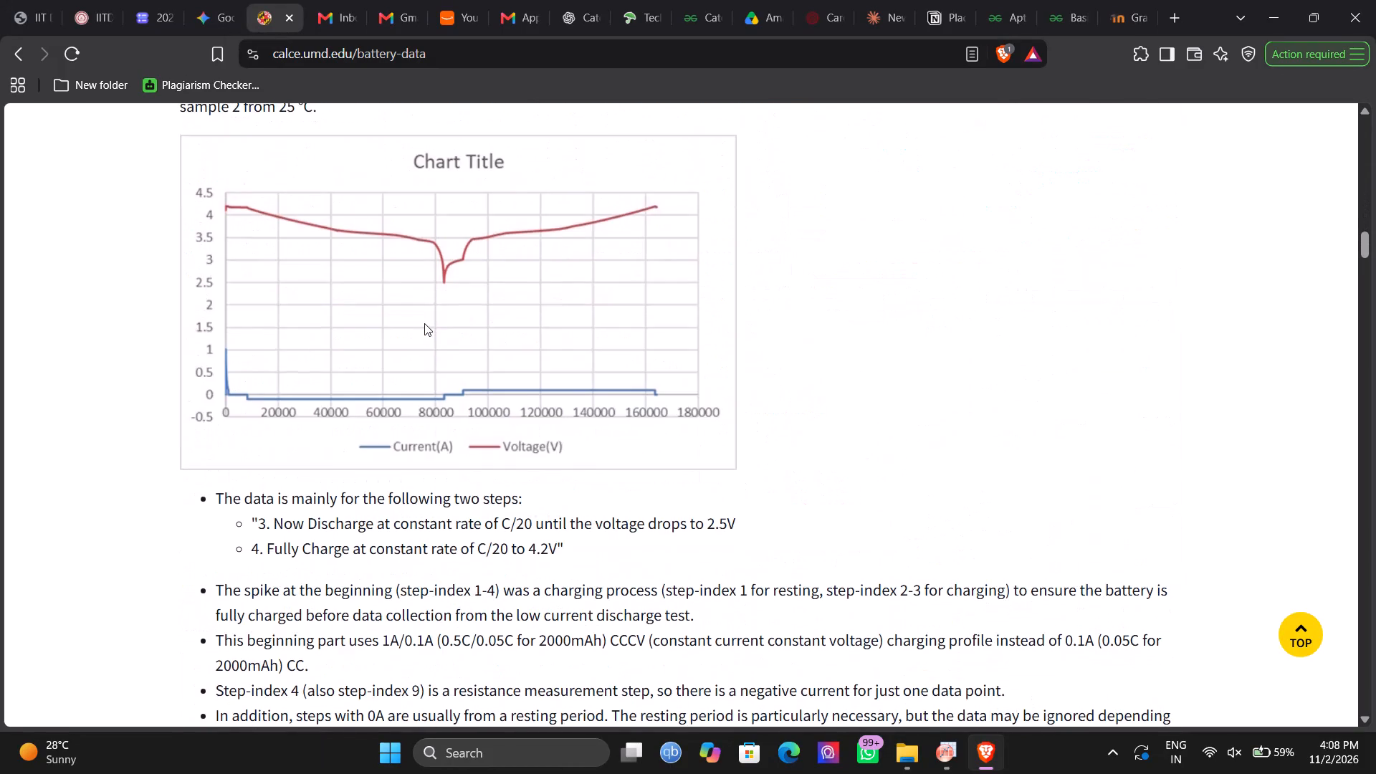
scroll(424, 323, "up", 5)
scroll(424, 323, "down", 2)
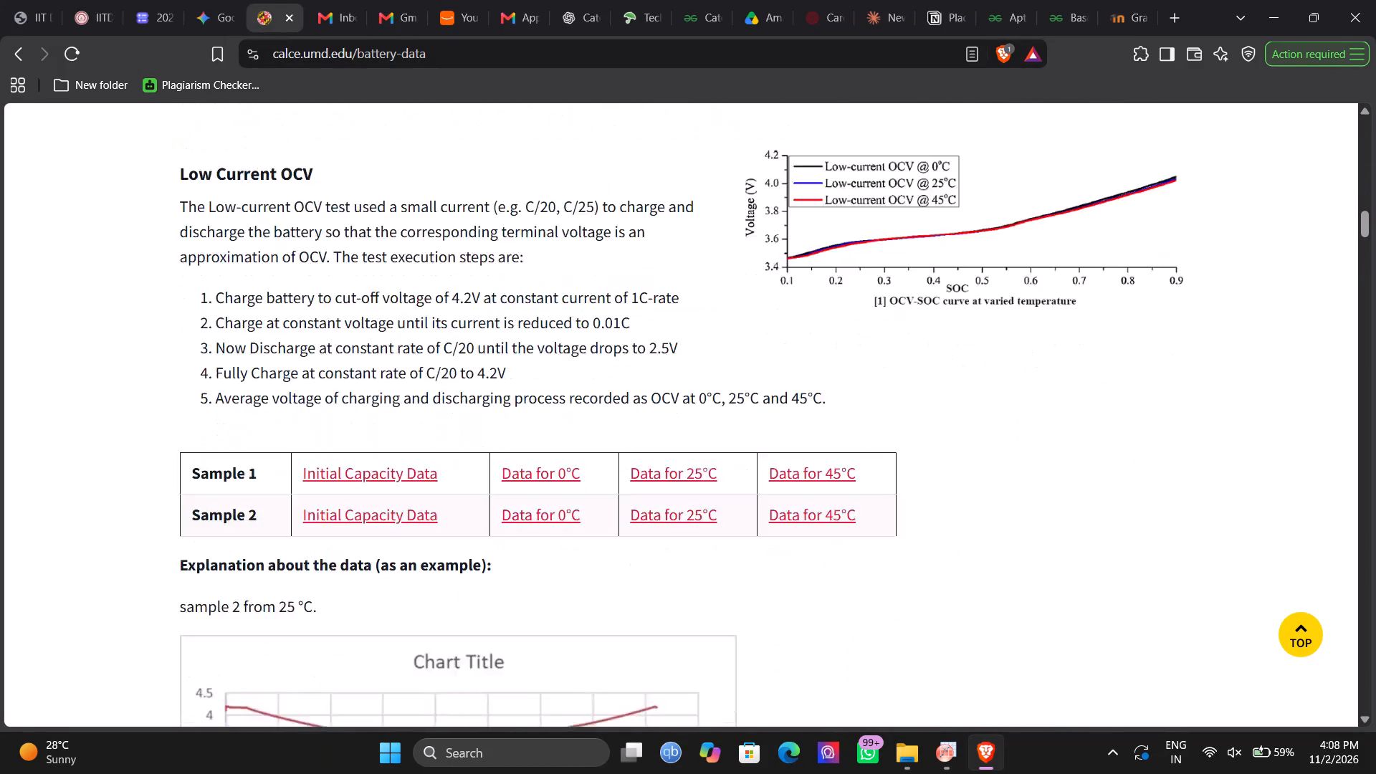
scroll(424, 323, "down", 10)
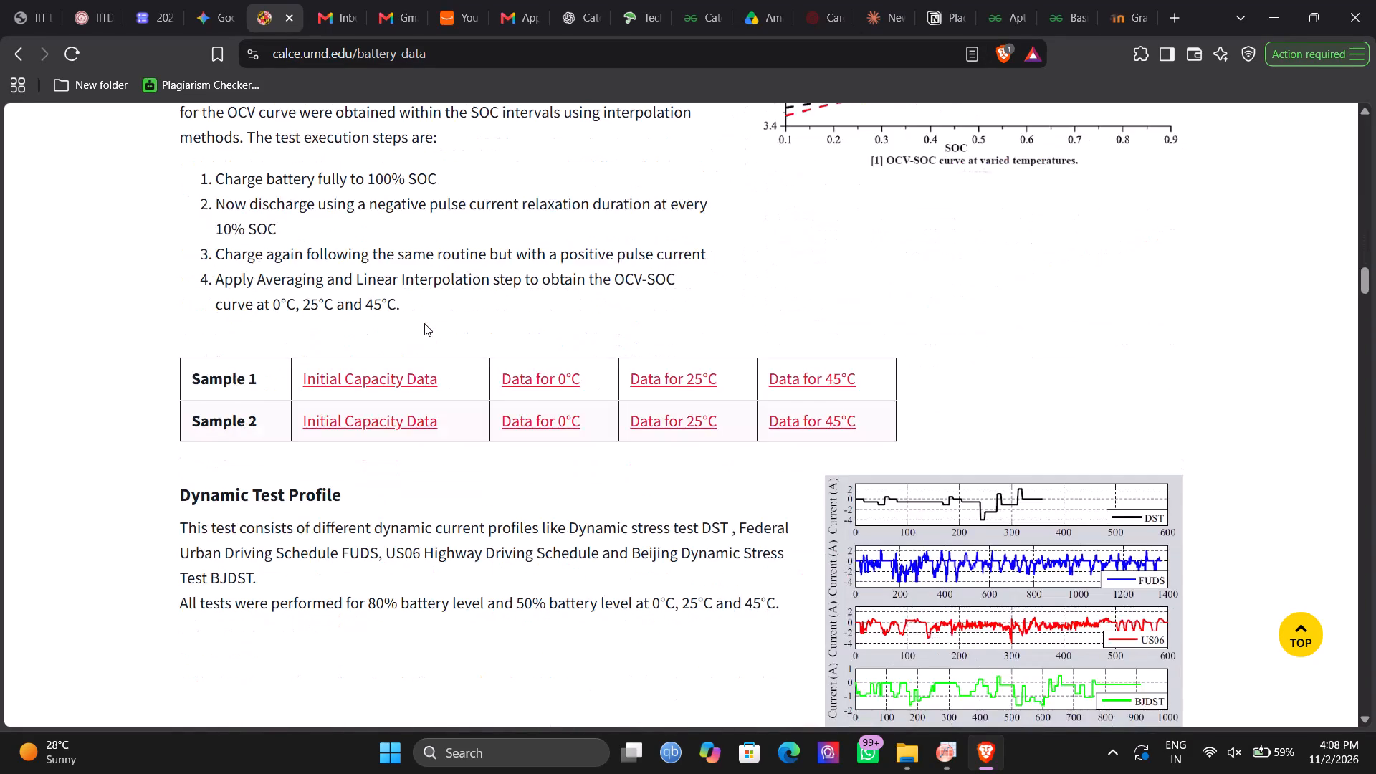
scroll(424, 323, "up", 2)
scroll(424, 323, "down", 1)
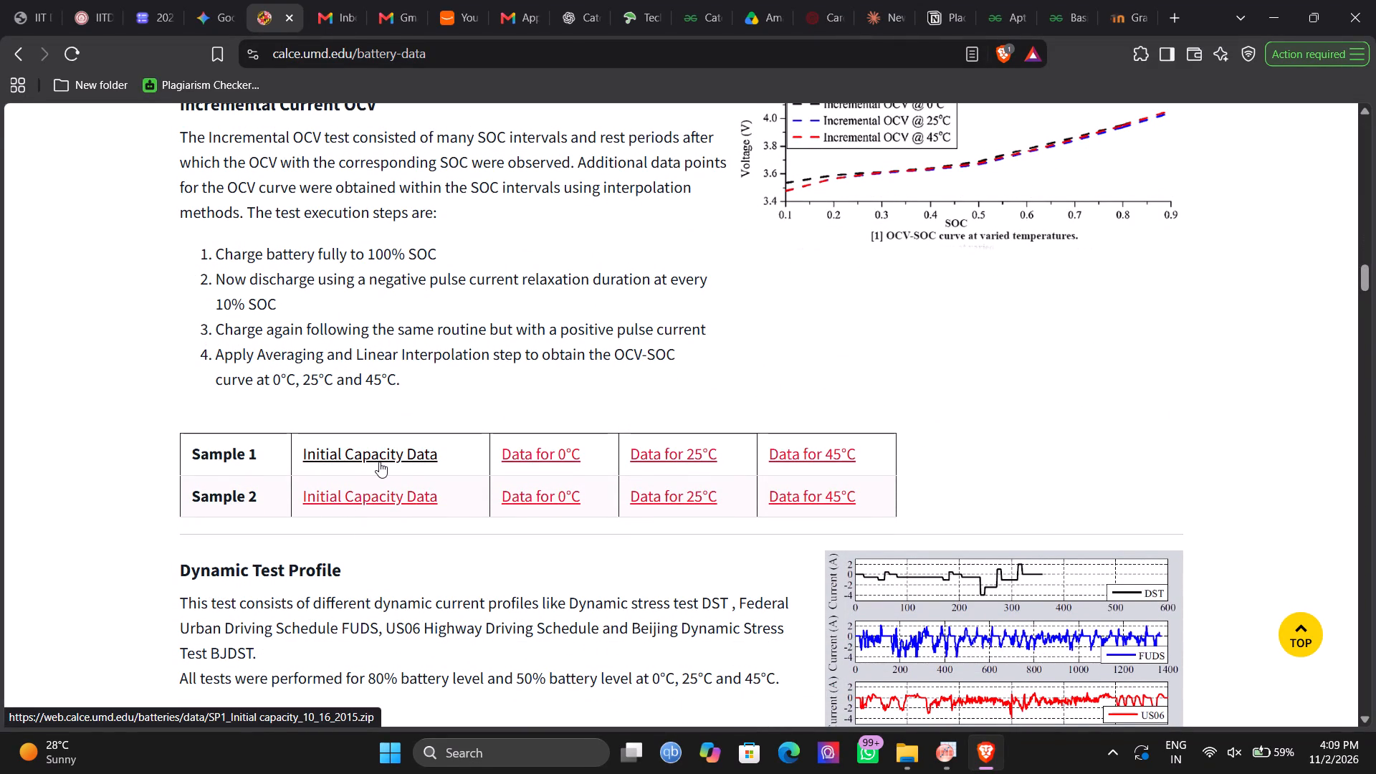
scroll(379, 462, "down", 1)
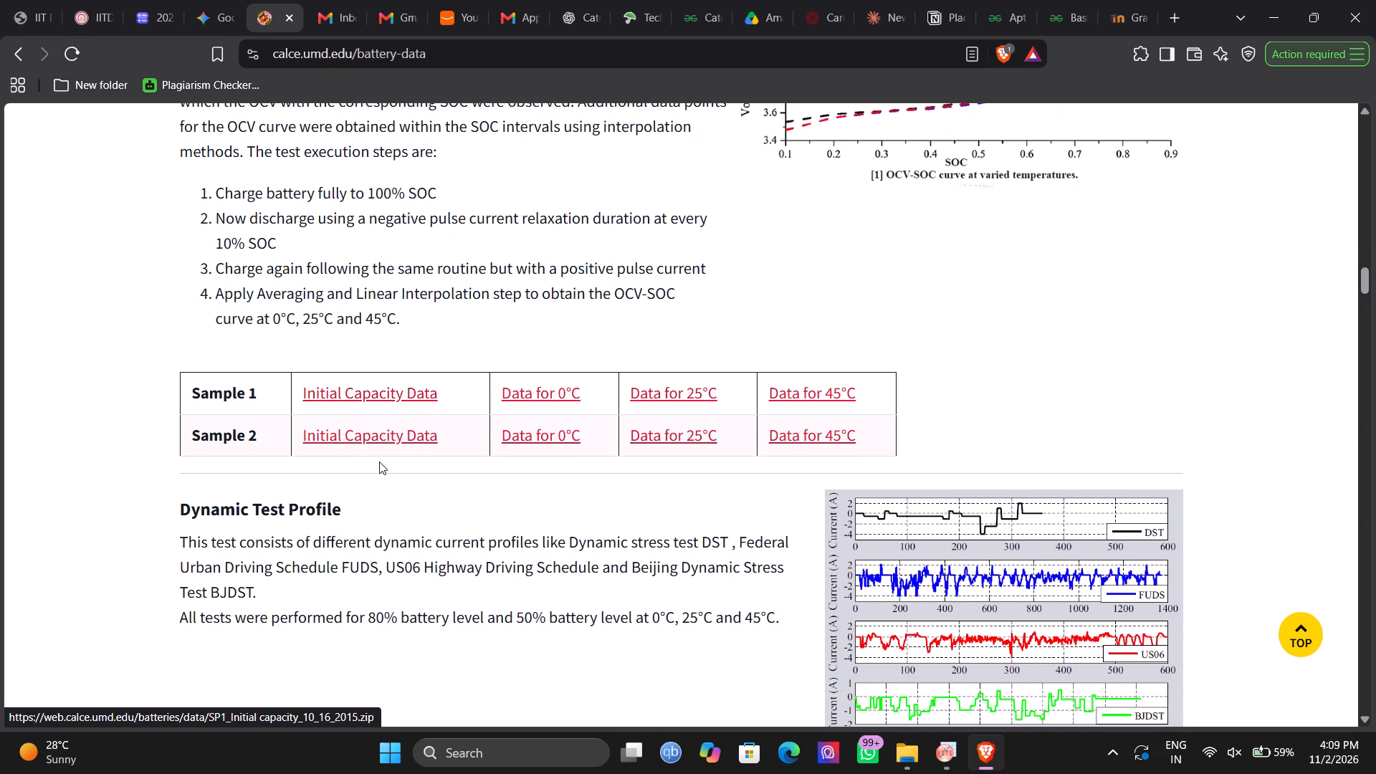
Download the Sample 1 Initial Capacity Data archive from the Incremental Current OCV table to the Desktop.
left_click(393, 382)
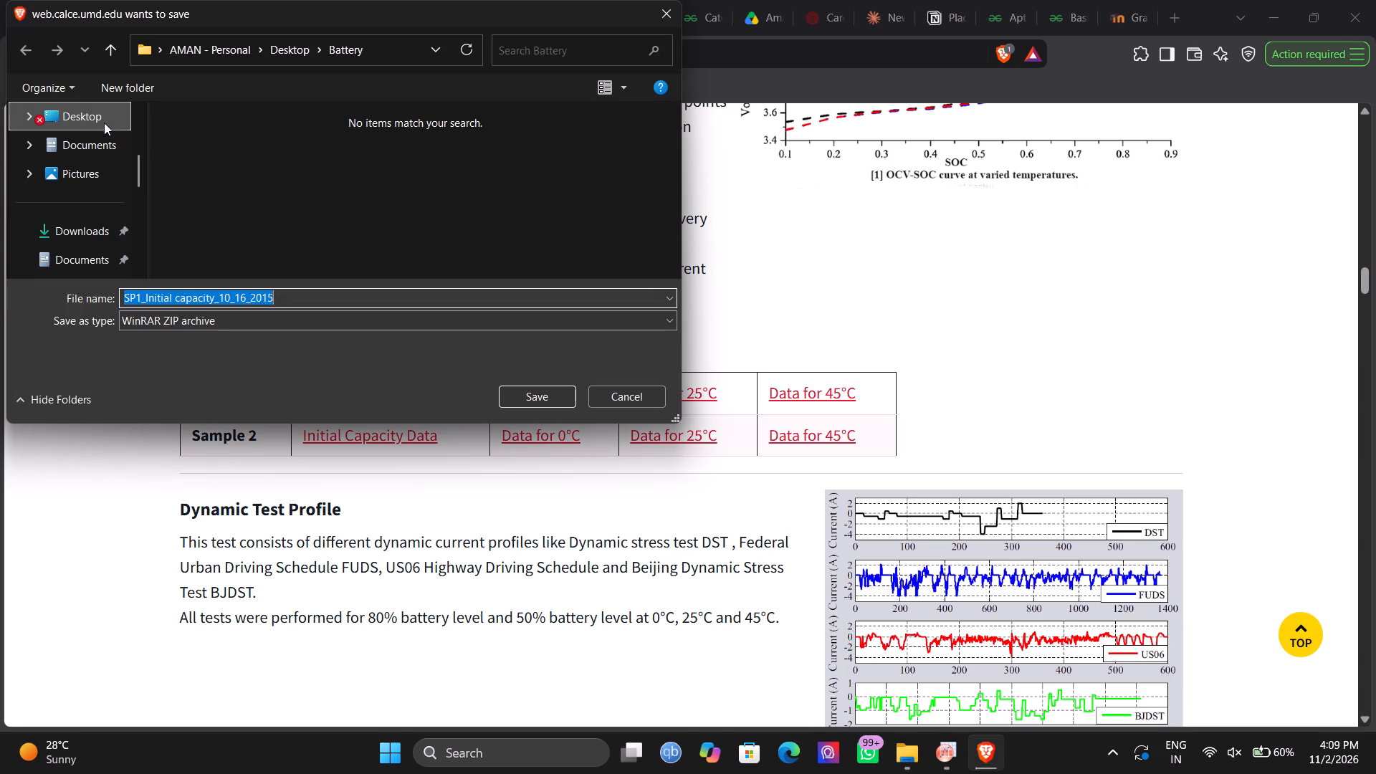
left_click(104, 120)
left_click(525, 397)
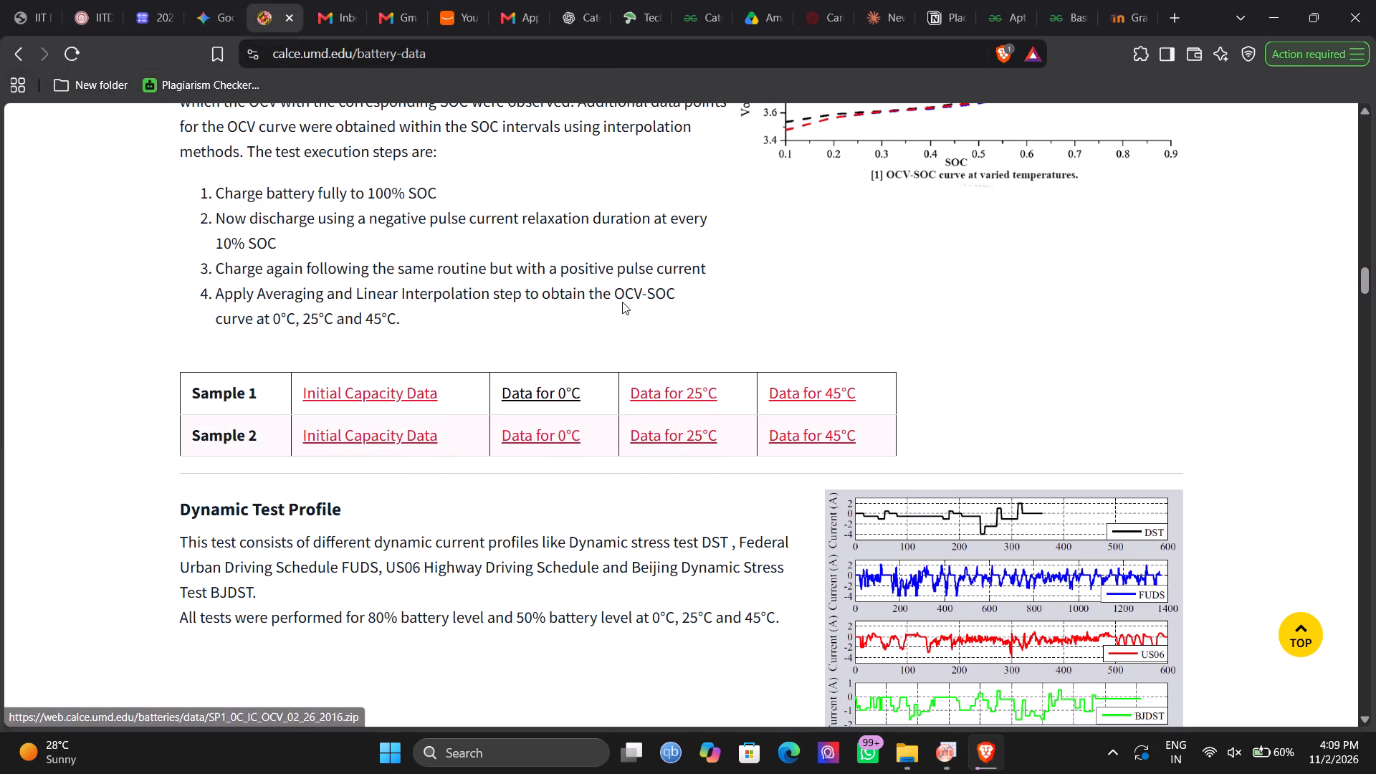
Extract the downloaded SP1_Initial capacity archive directly into the Desktop folder and close the folder window.
left_click(1280, 1)
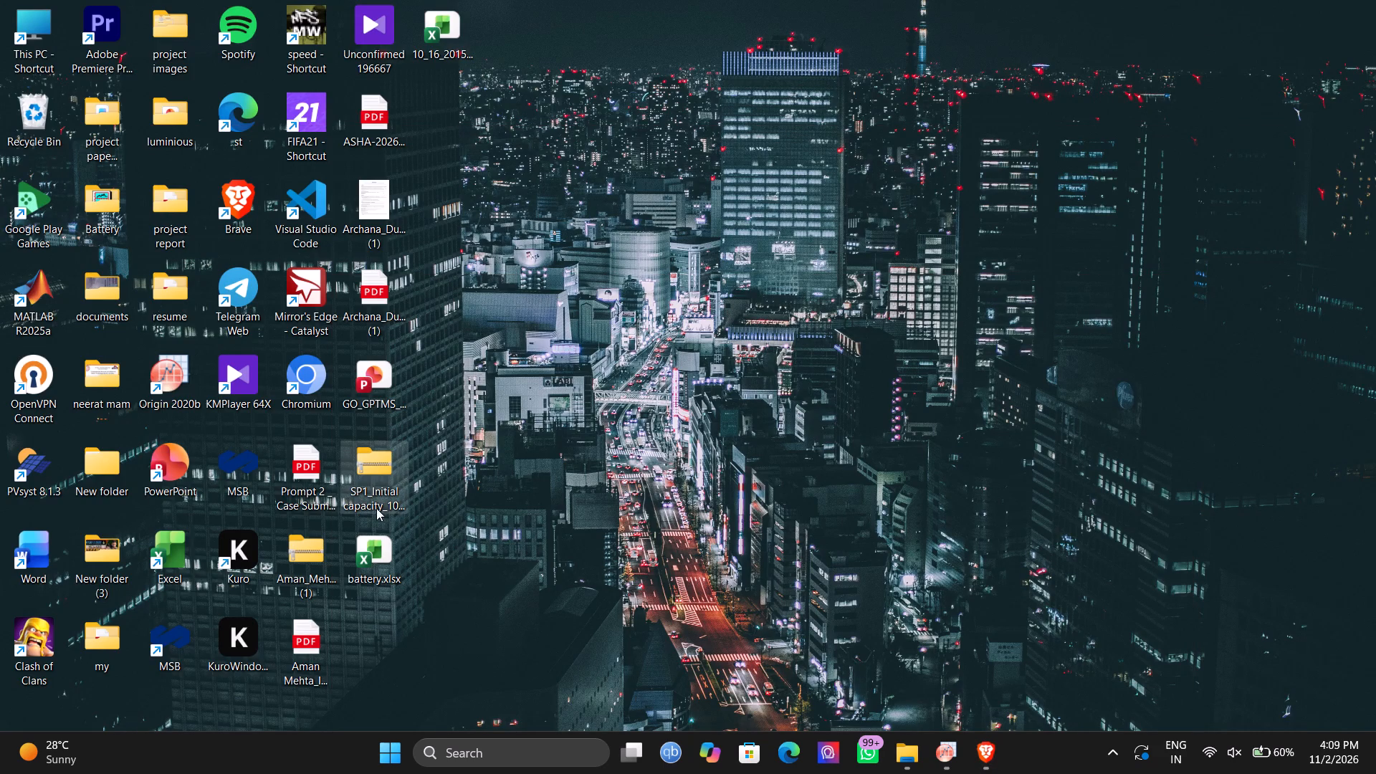
right_click(379, 499)
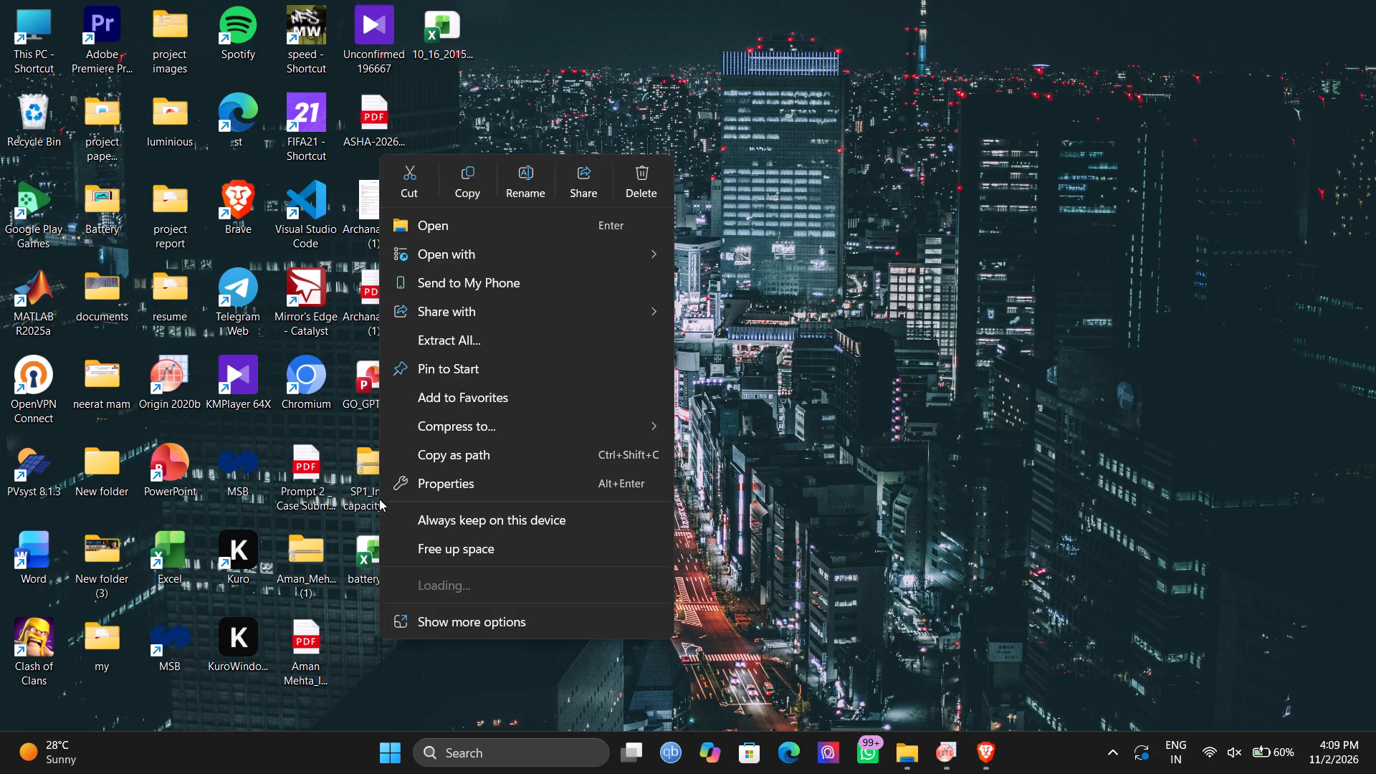
left_click(426, 335)
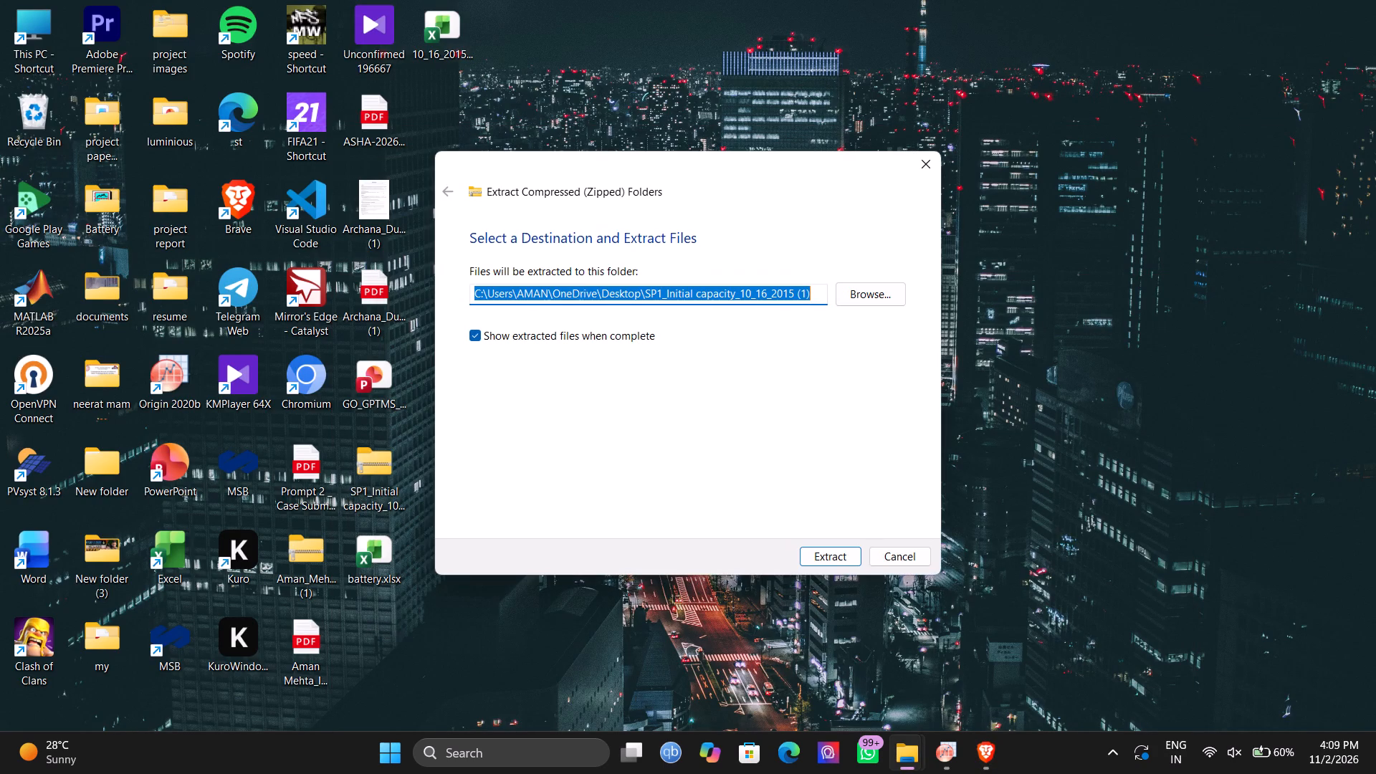
left_click(870, 292)
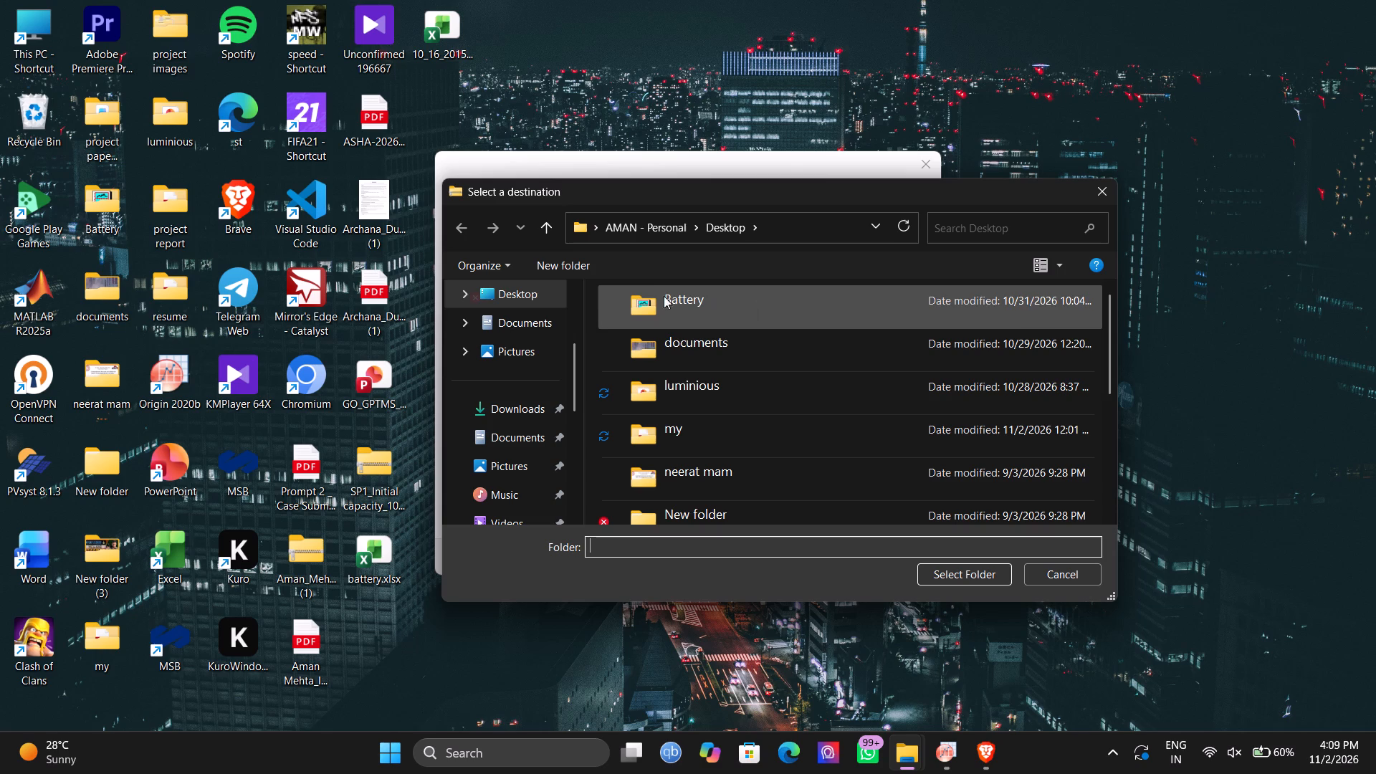
left_click(517, 292)
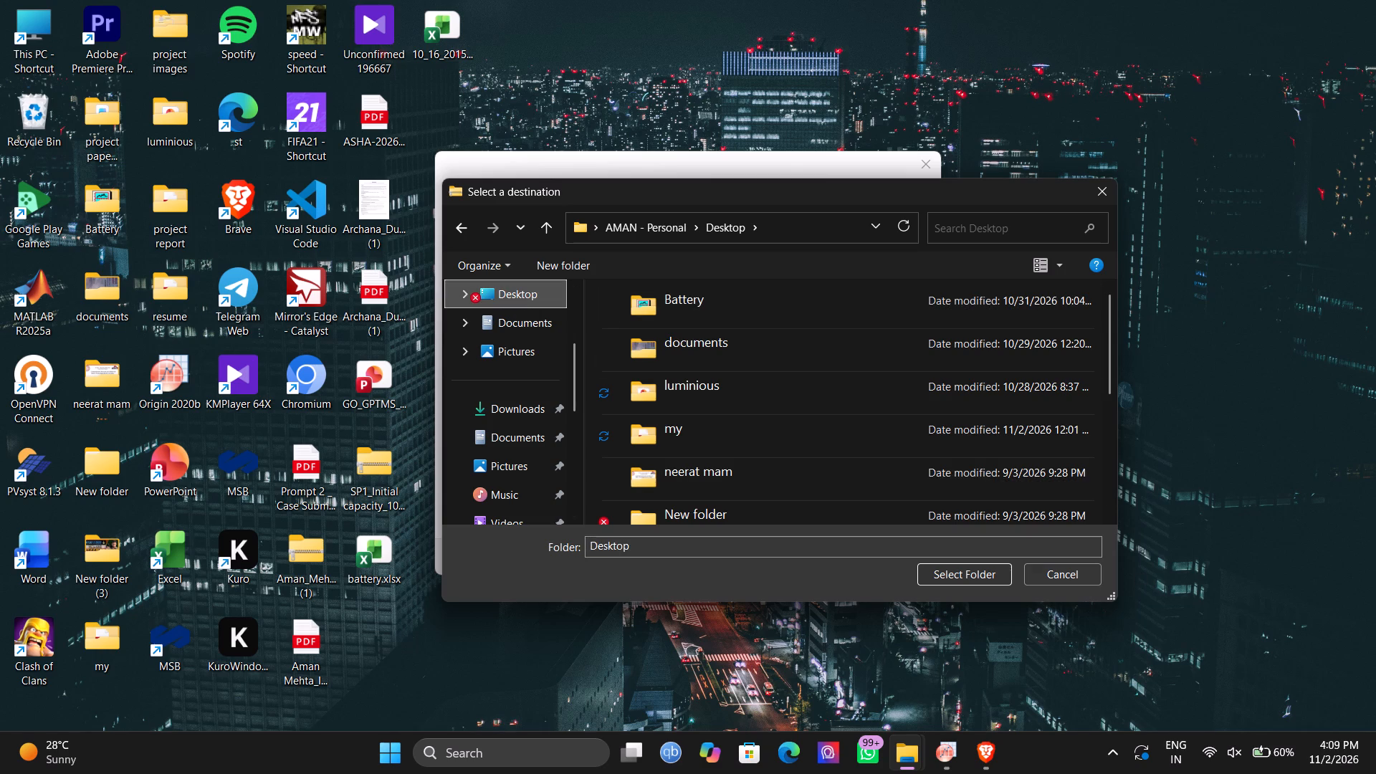
left_click(964, 571)
left_click(840, 555)
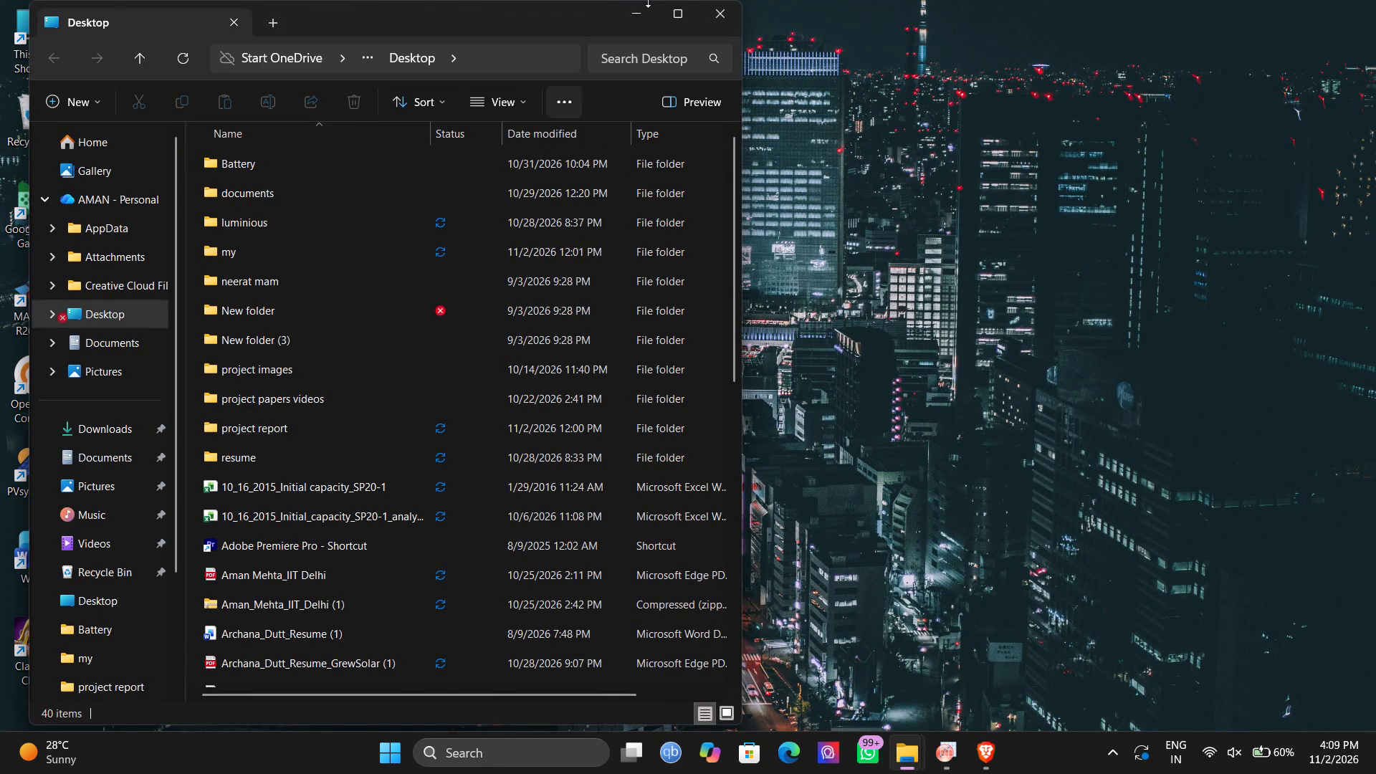
left_click(716, 9)
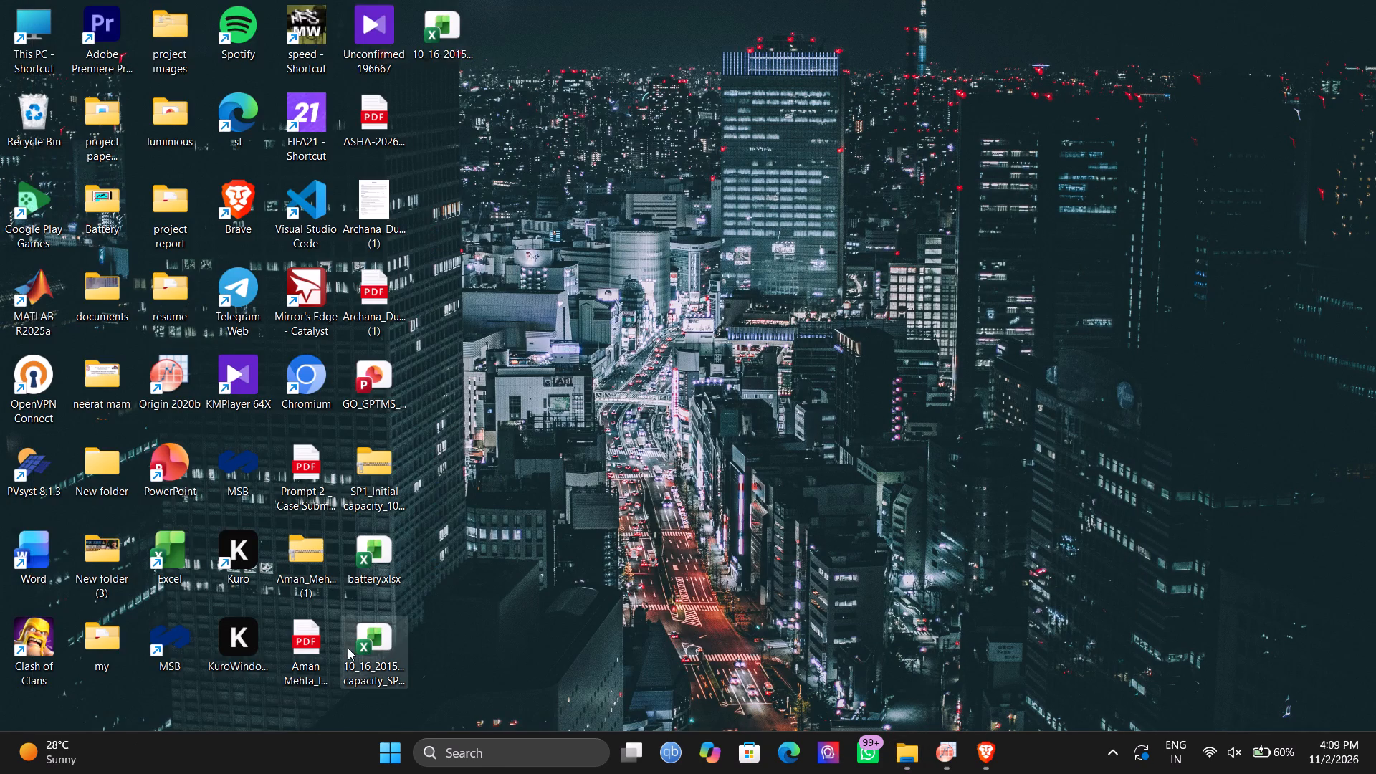
Open the extracted 10_16_2015_Initial capacity_SP20-1 workbook from the desktop in Excel.
left_click(348, 648)
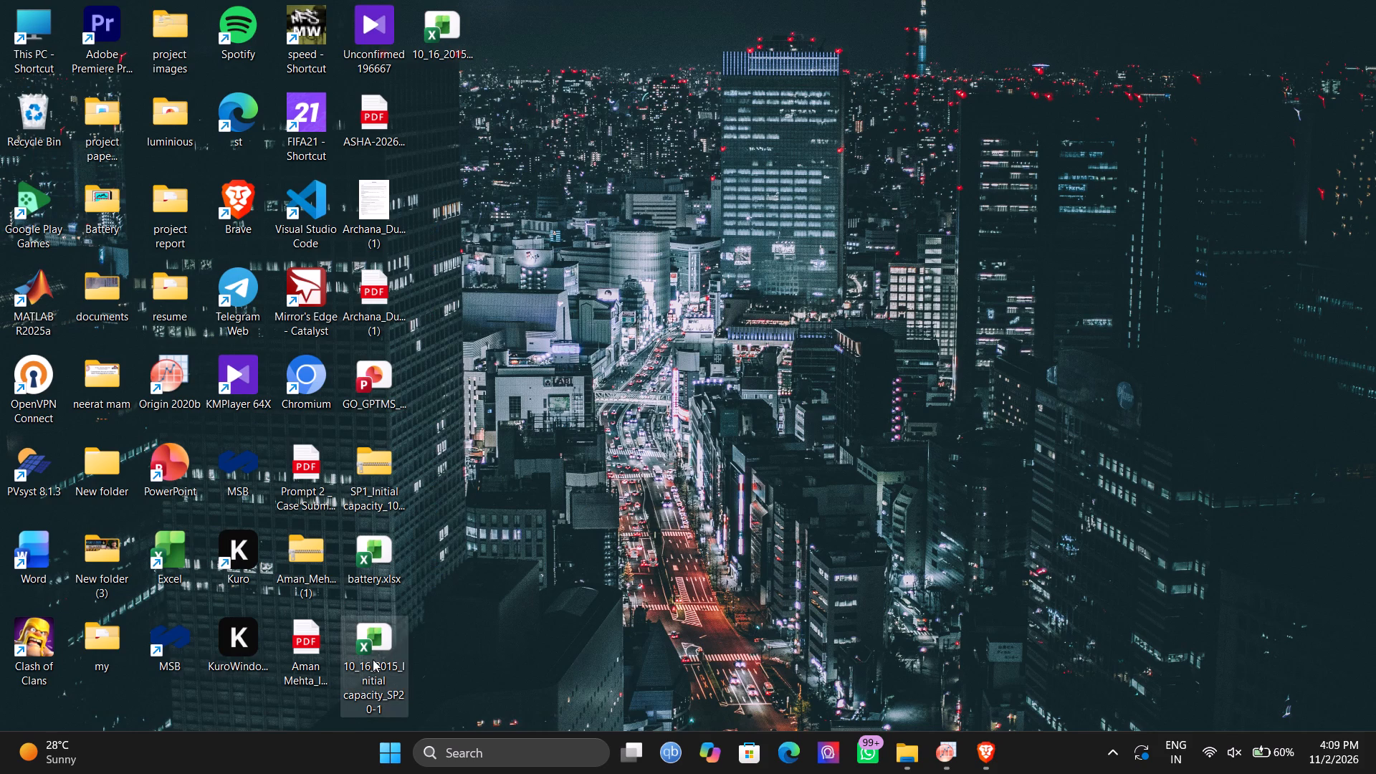
left_click(447, 37)
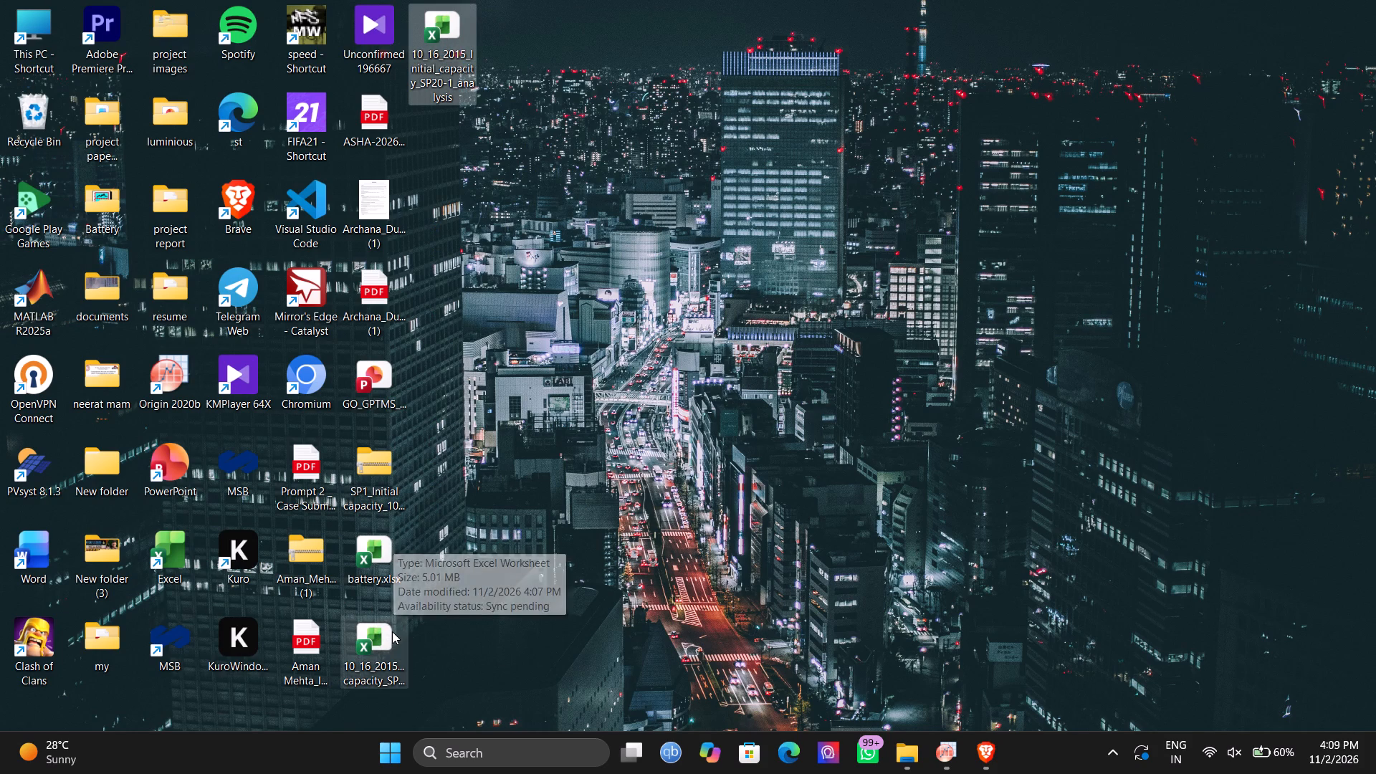
double_click(392, 631)
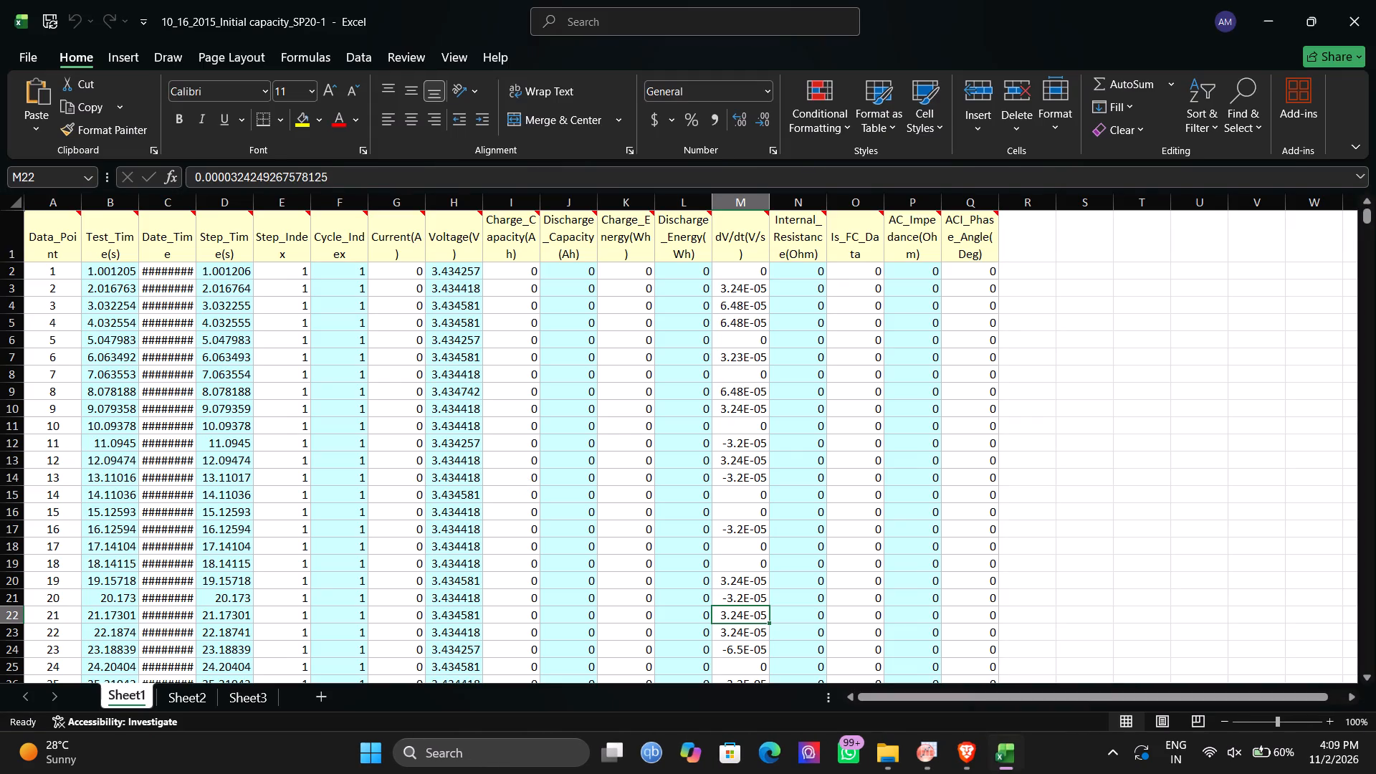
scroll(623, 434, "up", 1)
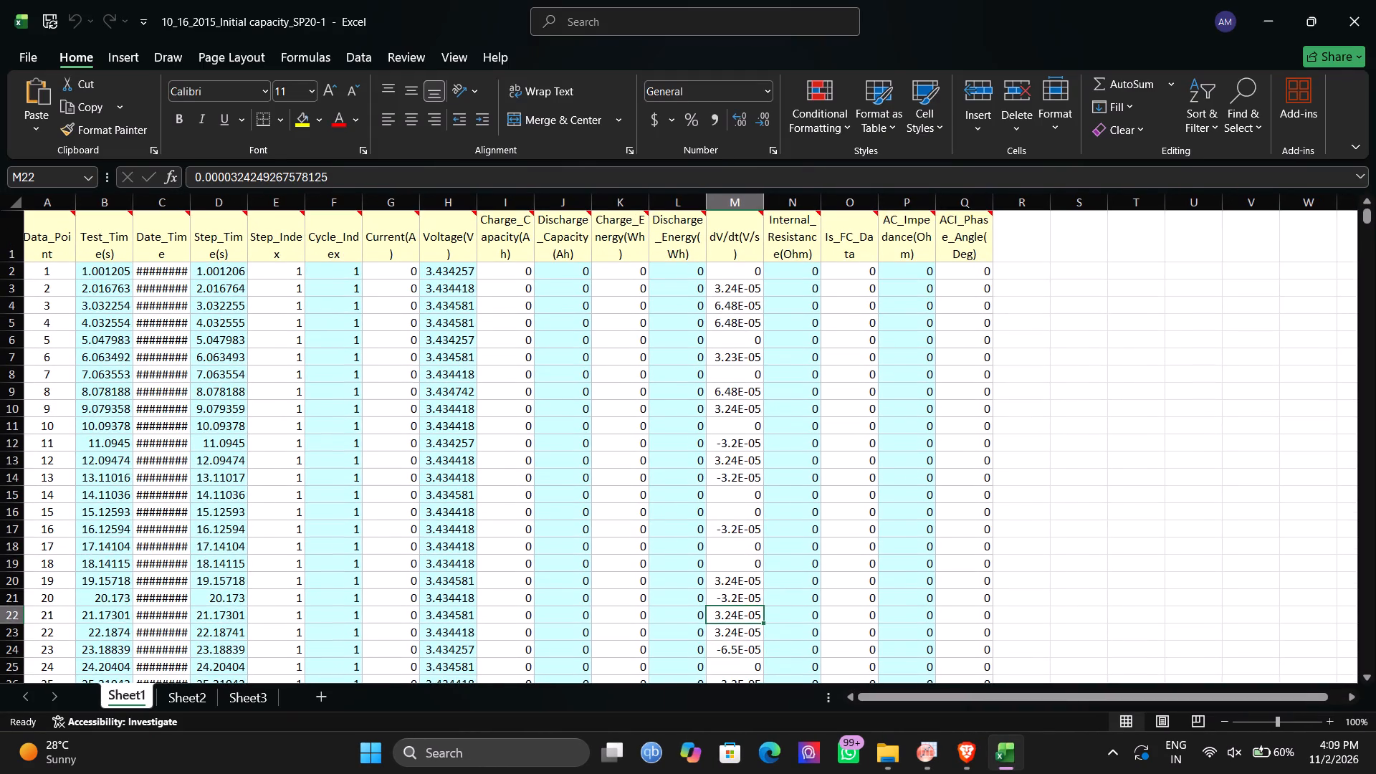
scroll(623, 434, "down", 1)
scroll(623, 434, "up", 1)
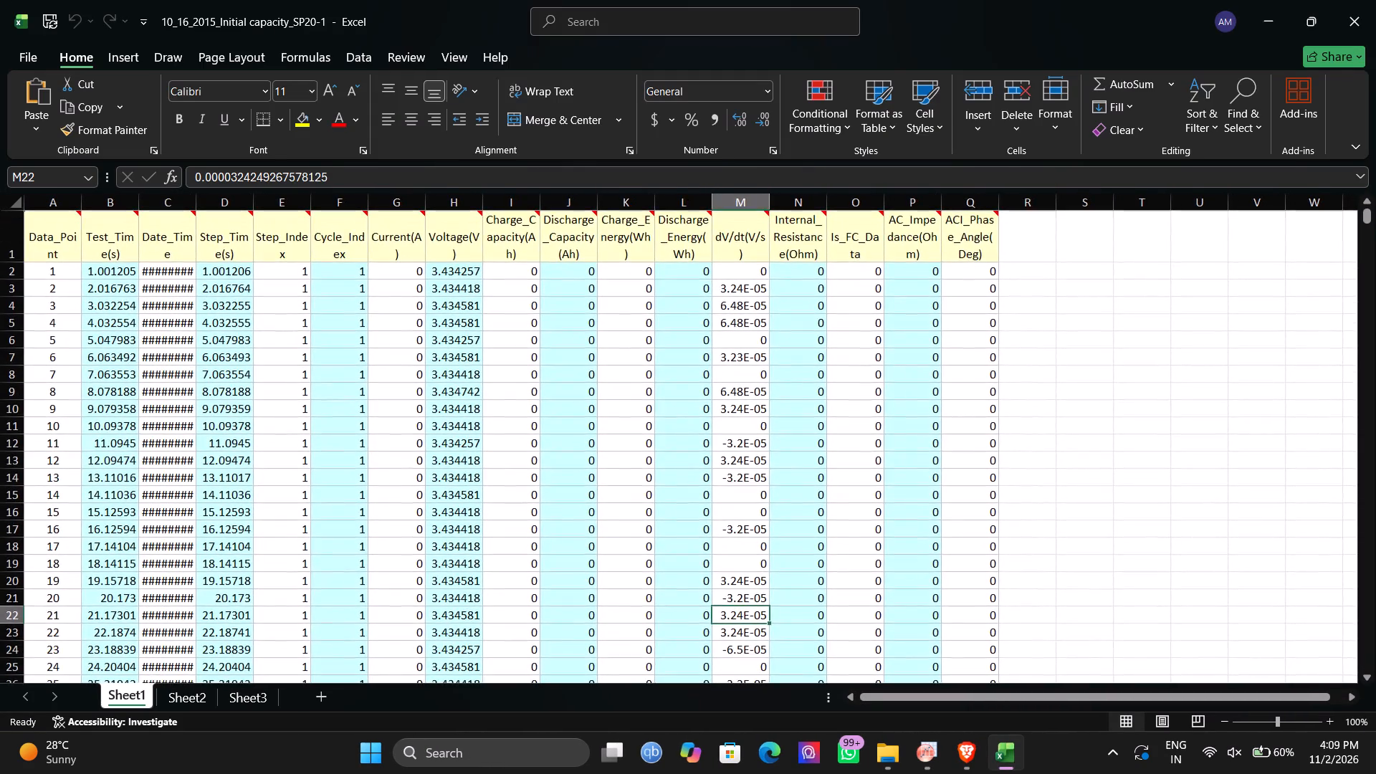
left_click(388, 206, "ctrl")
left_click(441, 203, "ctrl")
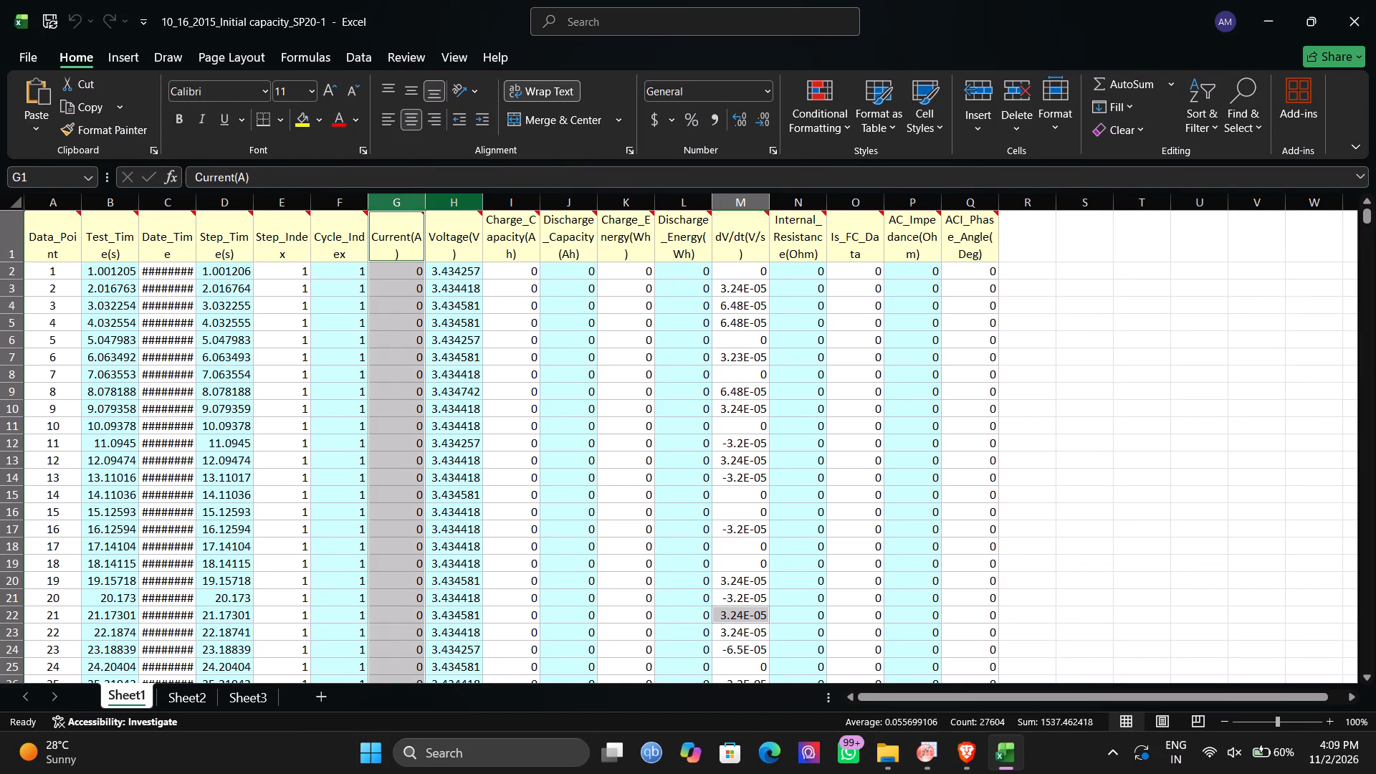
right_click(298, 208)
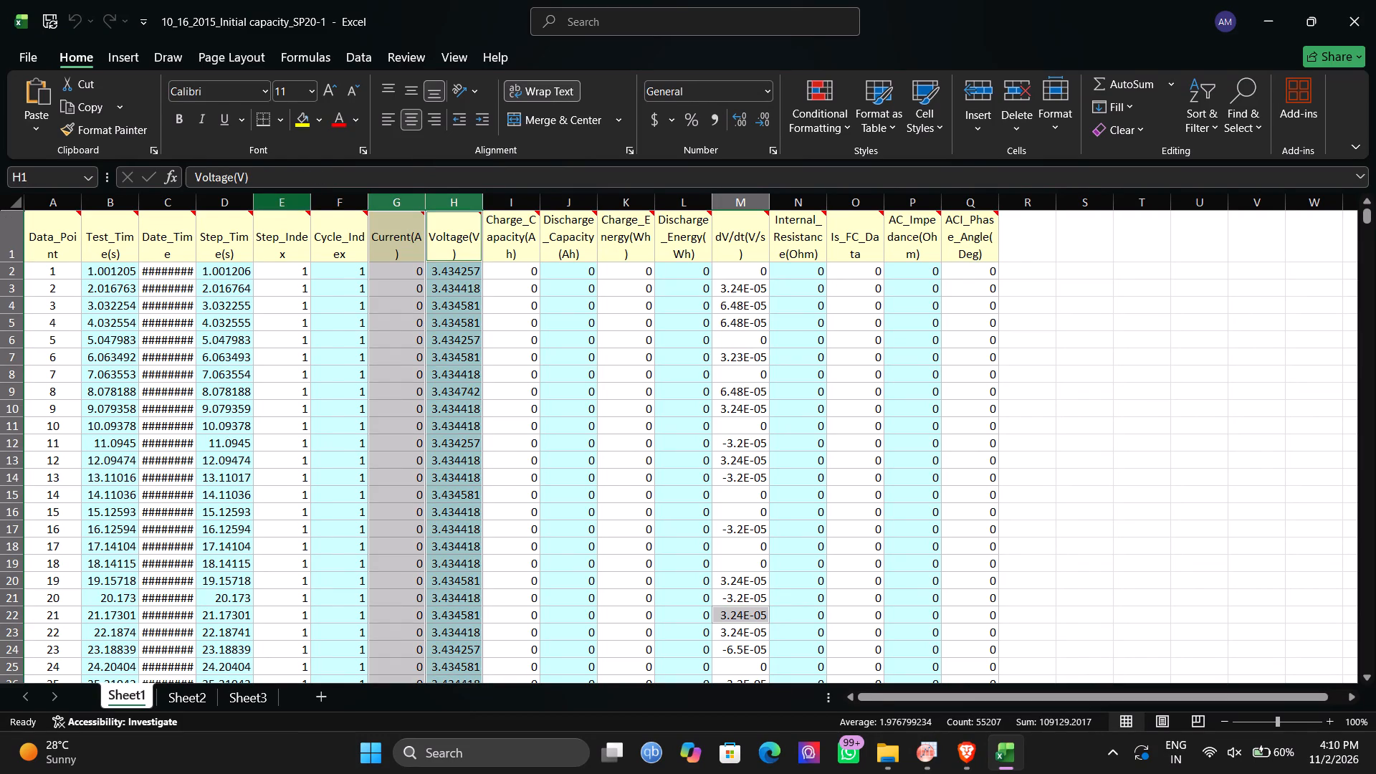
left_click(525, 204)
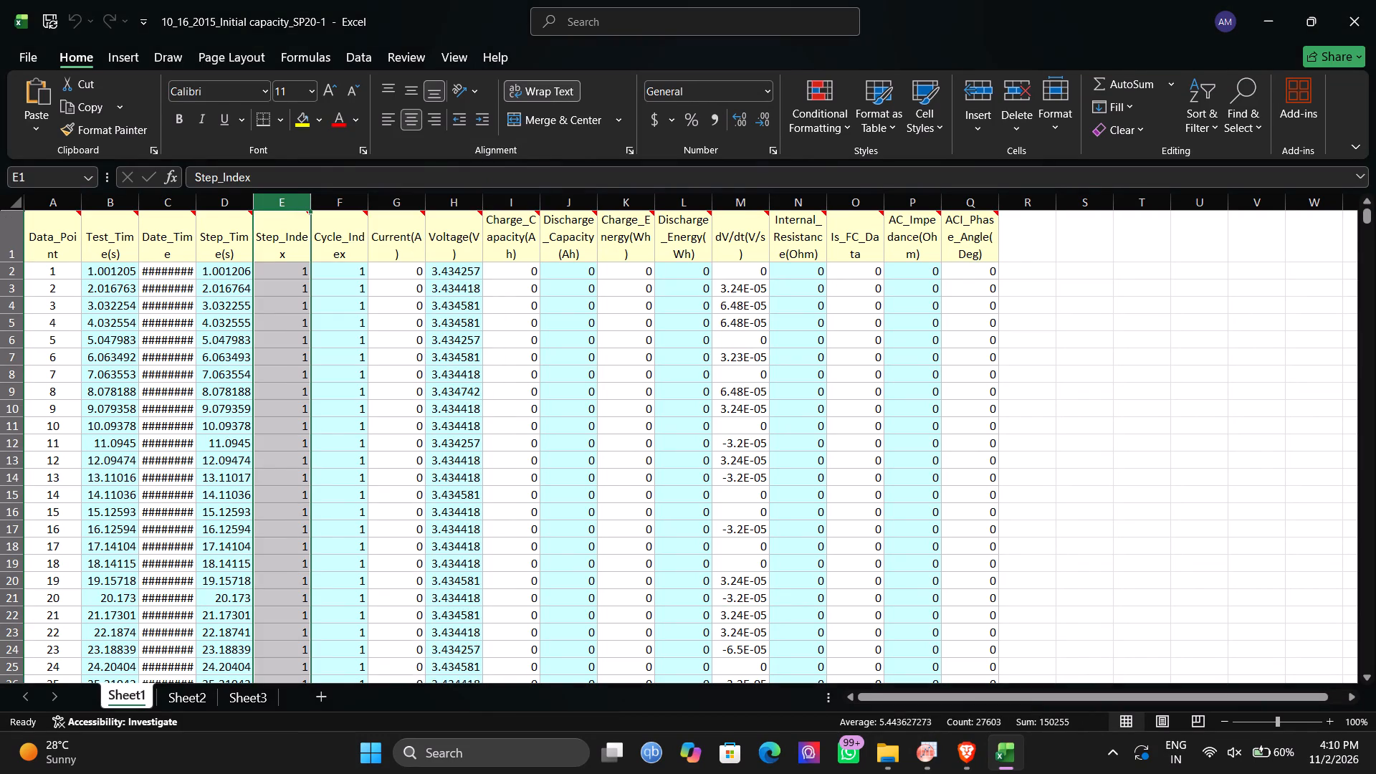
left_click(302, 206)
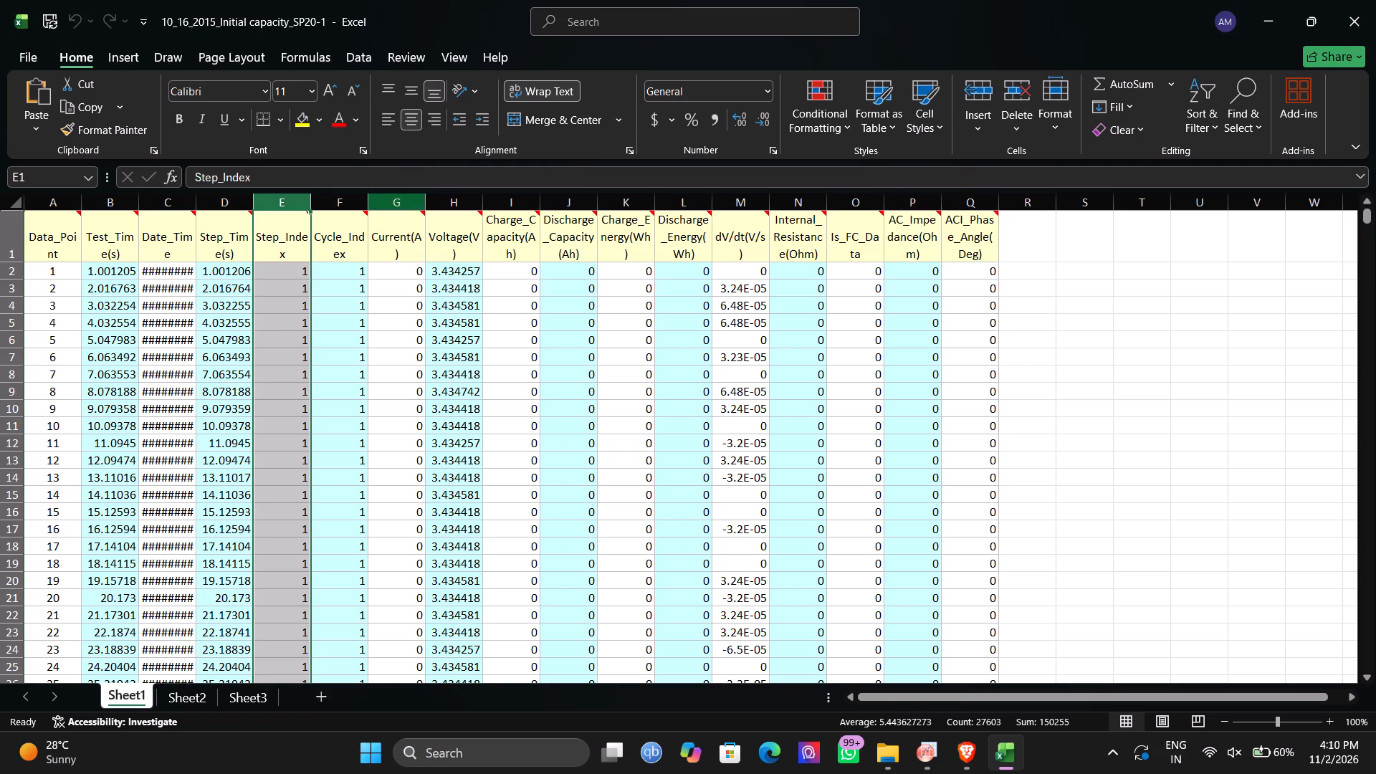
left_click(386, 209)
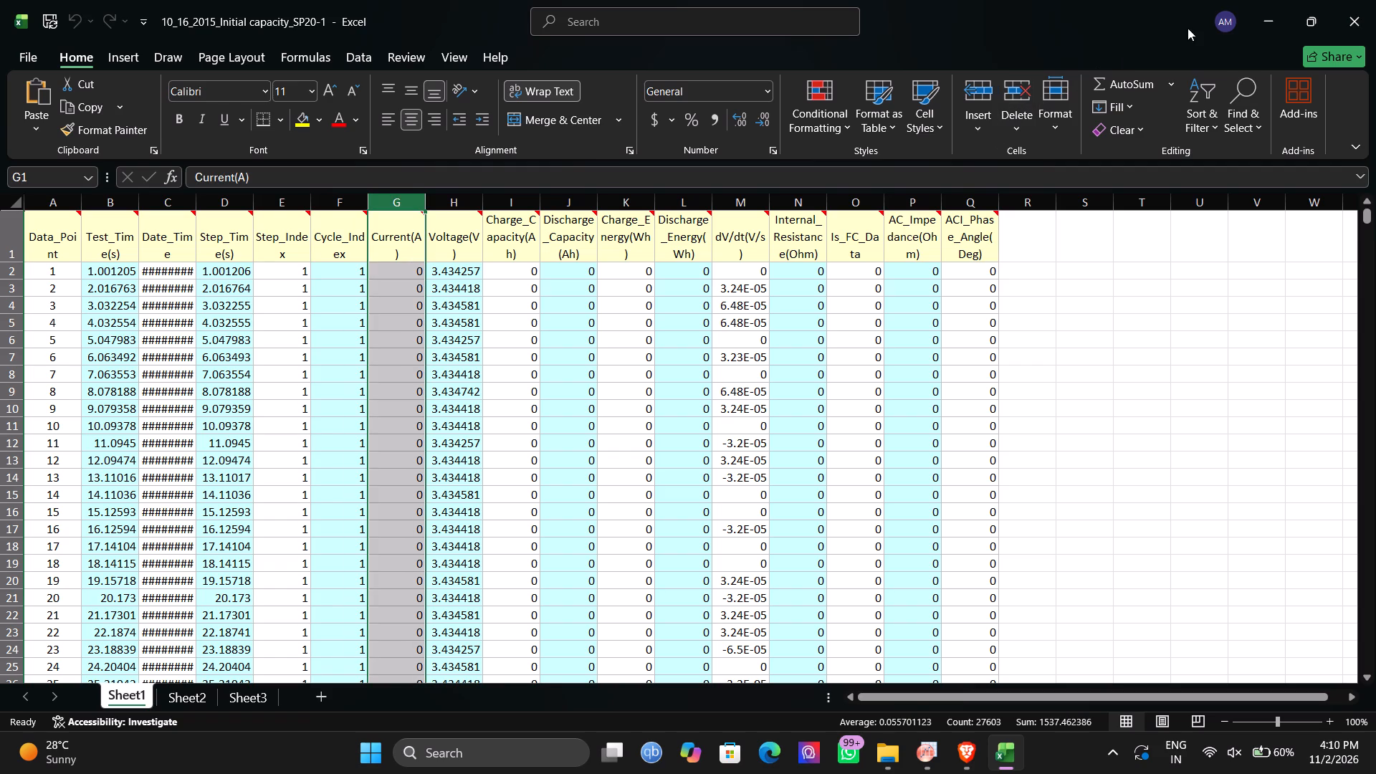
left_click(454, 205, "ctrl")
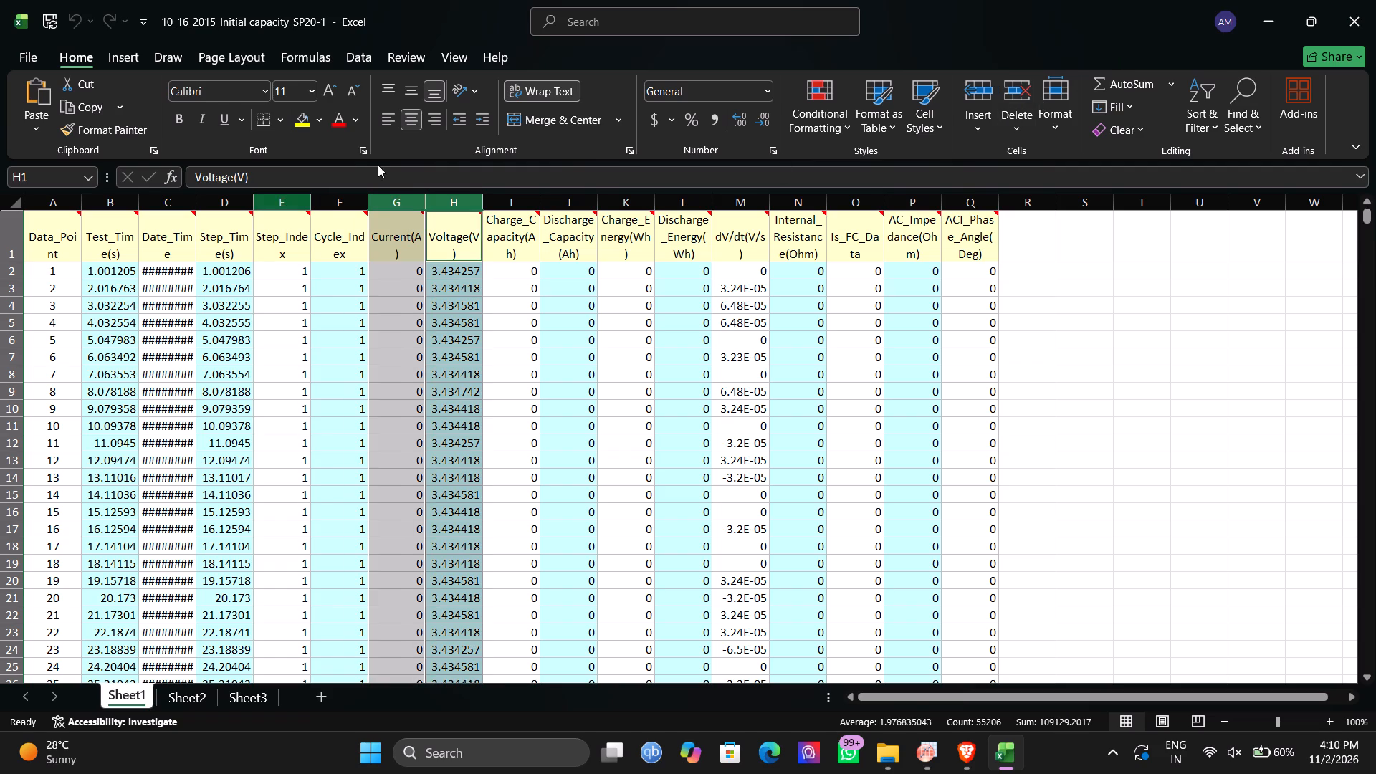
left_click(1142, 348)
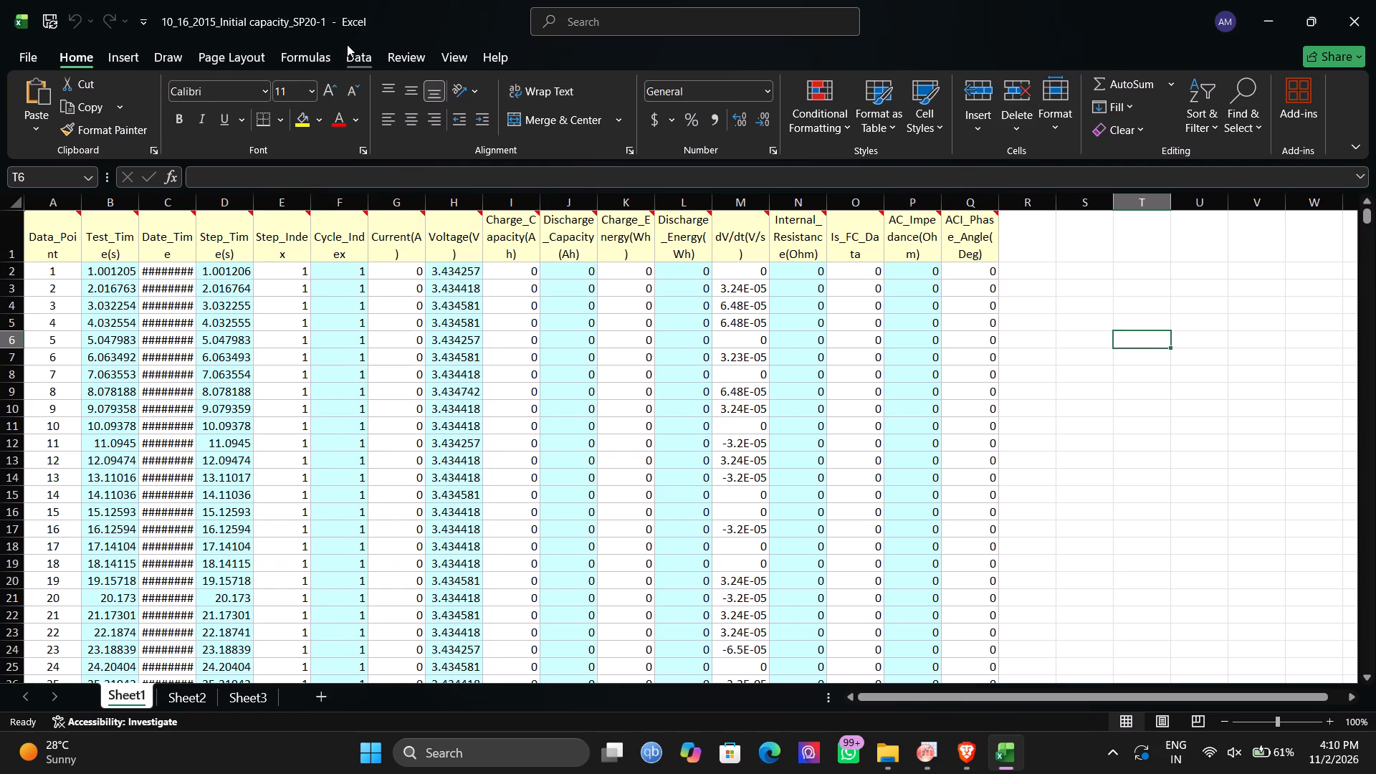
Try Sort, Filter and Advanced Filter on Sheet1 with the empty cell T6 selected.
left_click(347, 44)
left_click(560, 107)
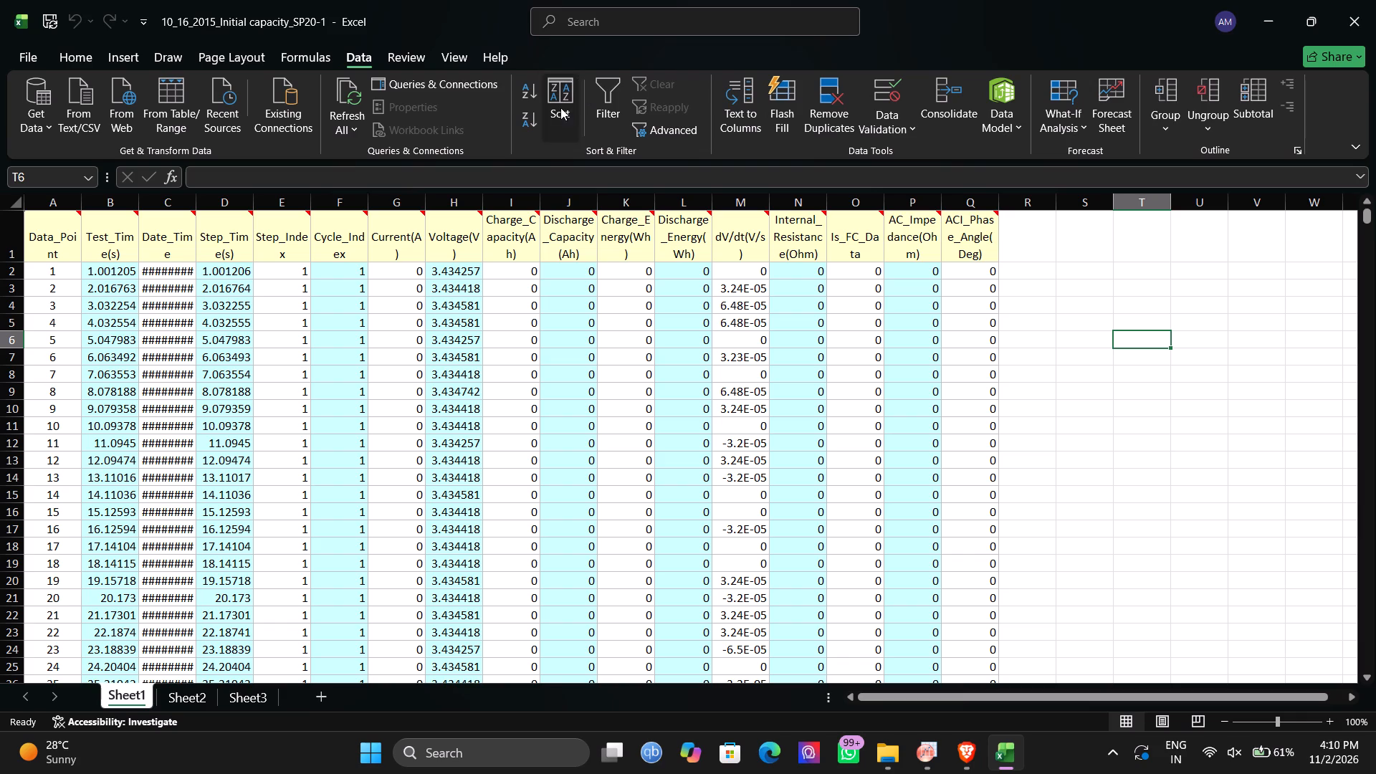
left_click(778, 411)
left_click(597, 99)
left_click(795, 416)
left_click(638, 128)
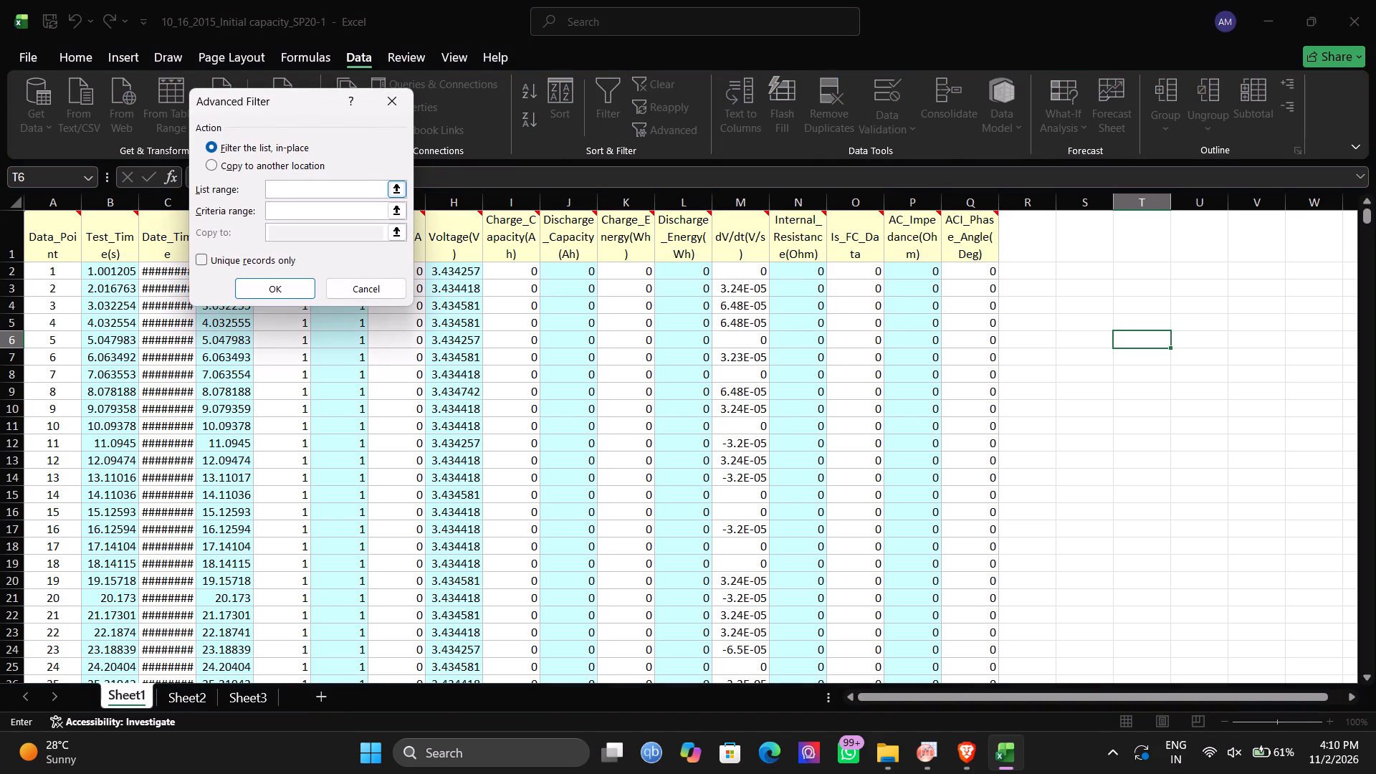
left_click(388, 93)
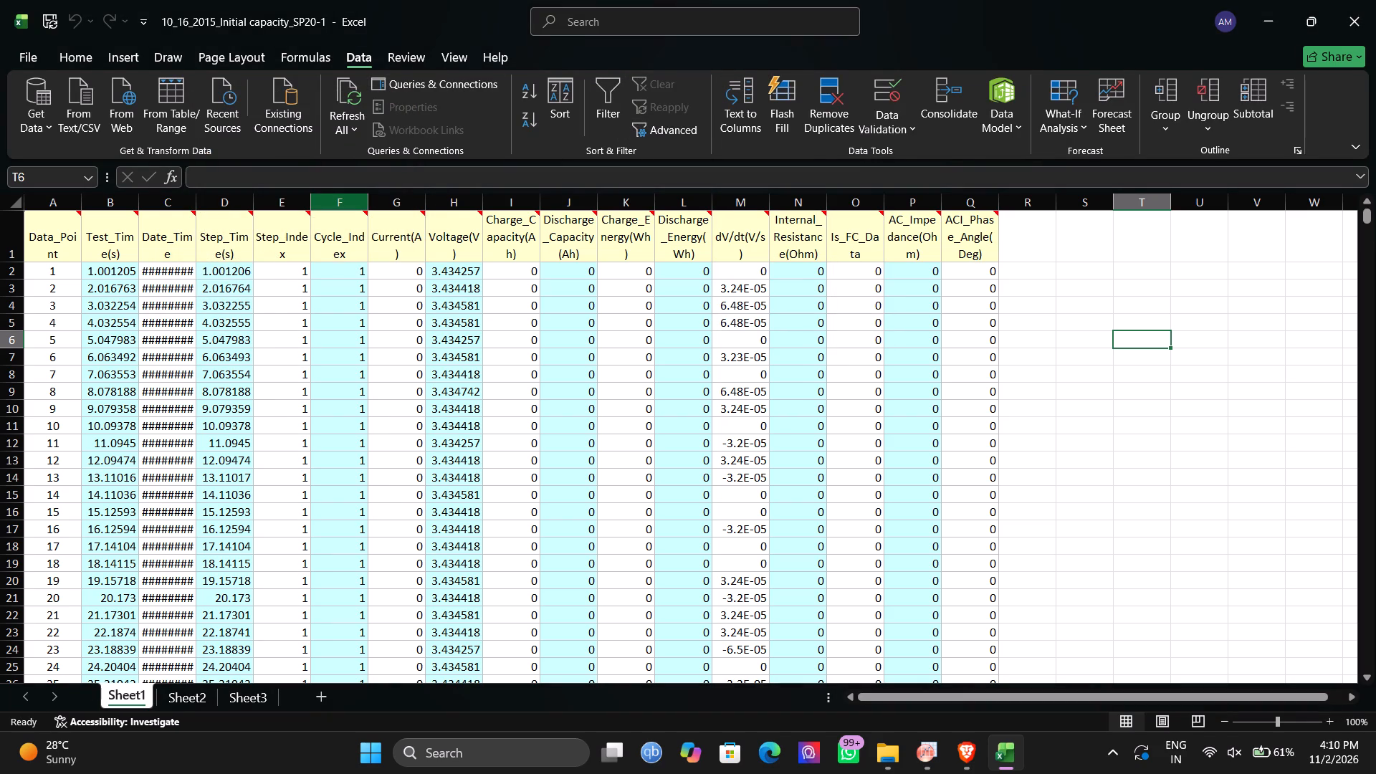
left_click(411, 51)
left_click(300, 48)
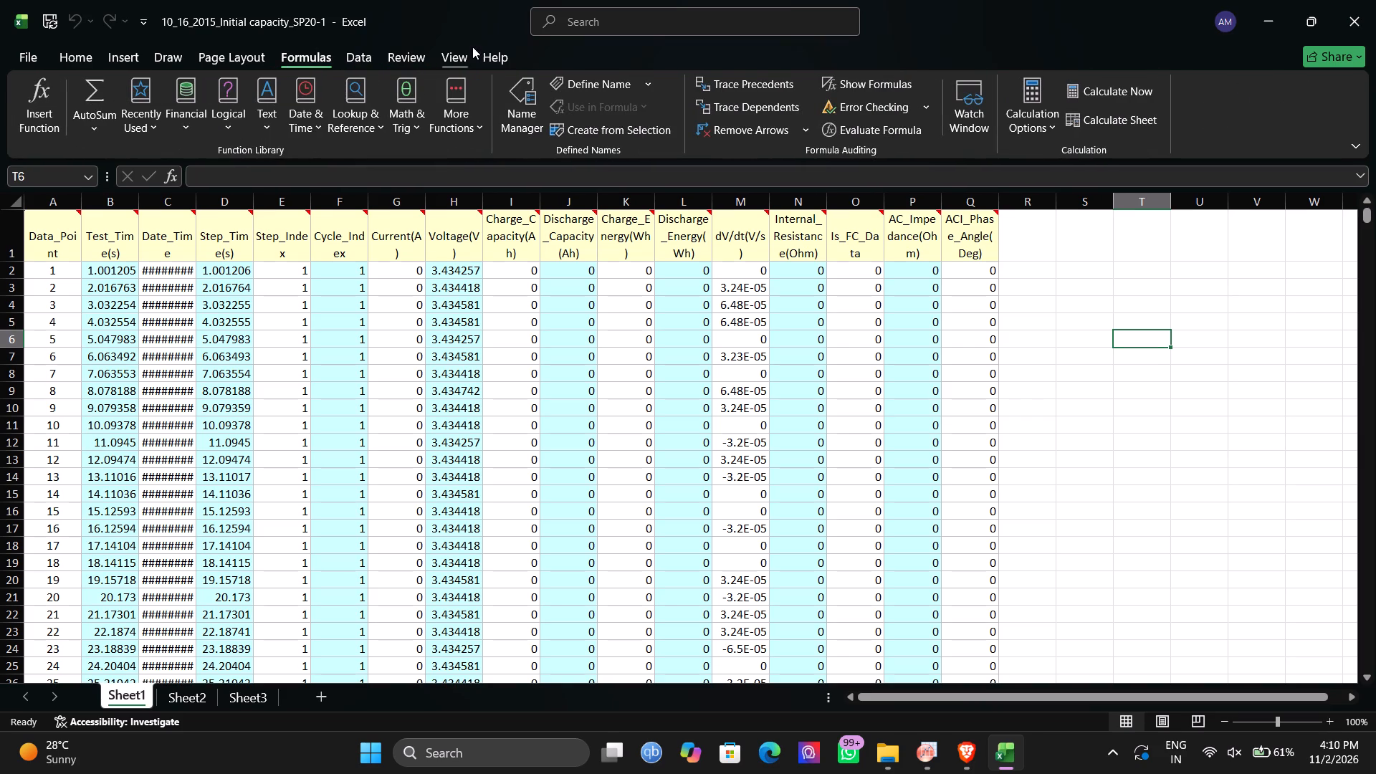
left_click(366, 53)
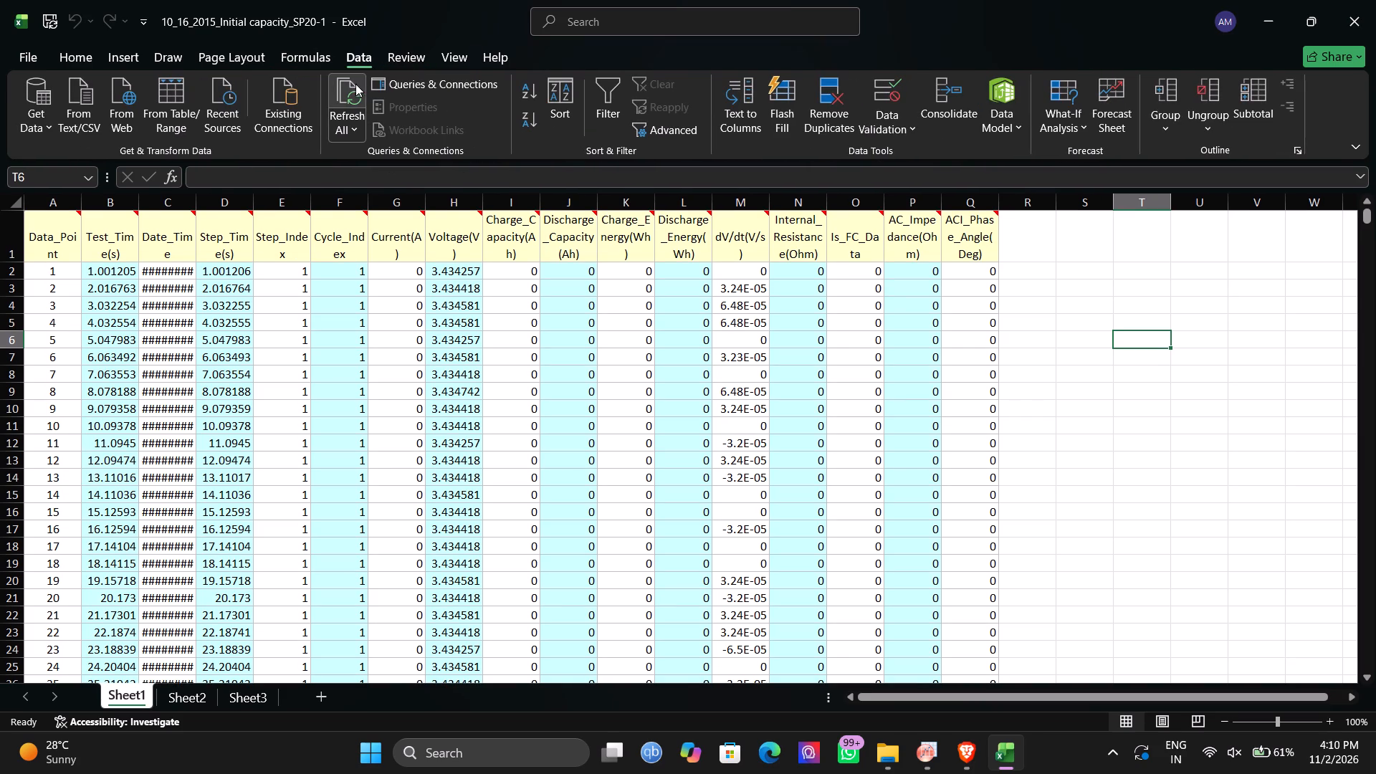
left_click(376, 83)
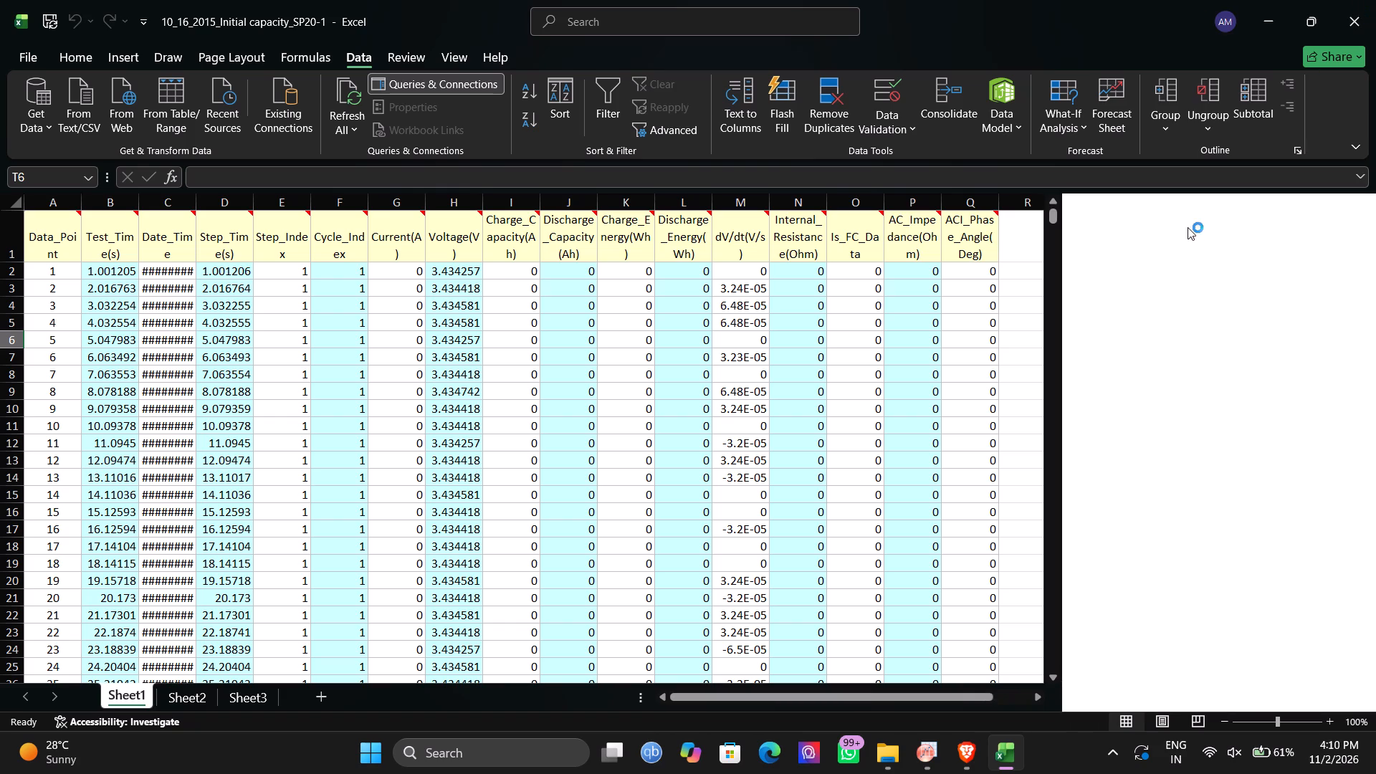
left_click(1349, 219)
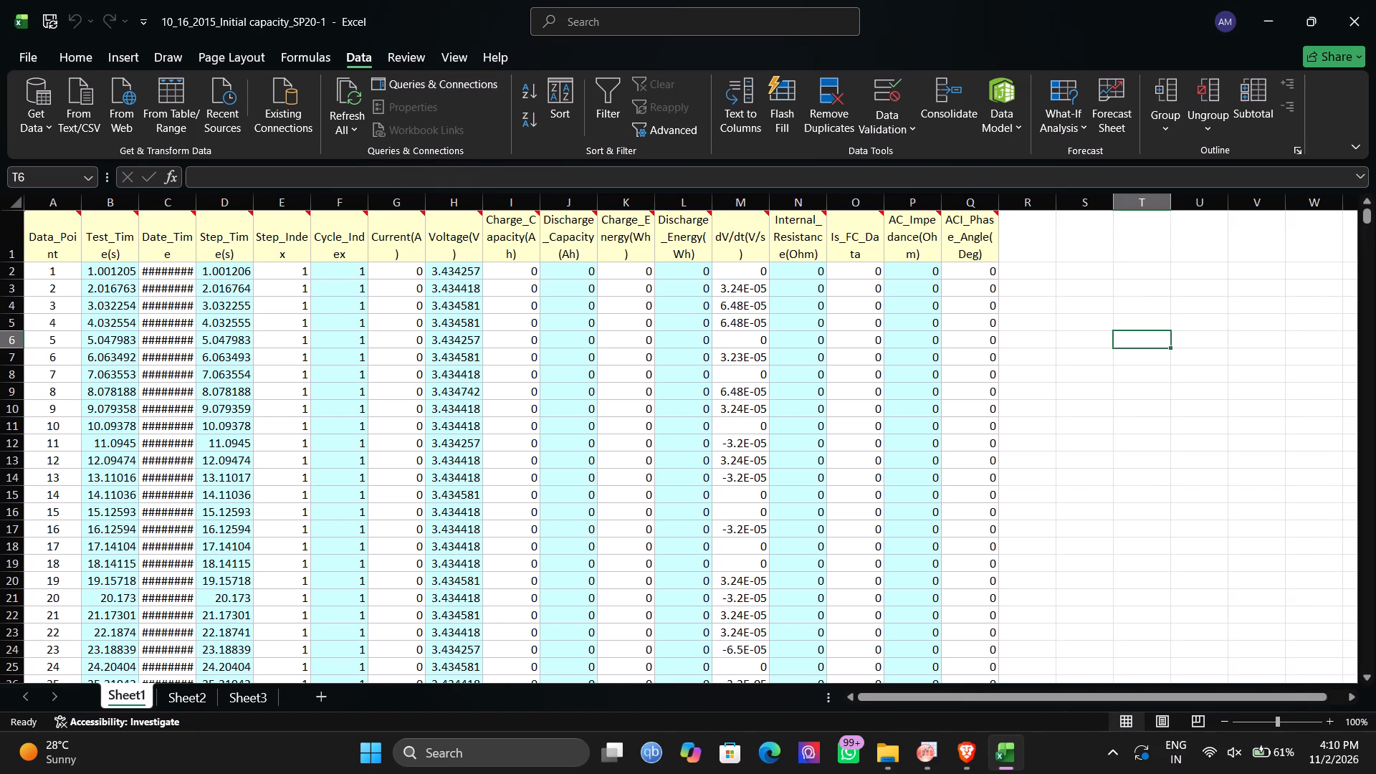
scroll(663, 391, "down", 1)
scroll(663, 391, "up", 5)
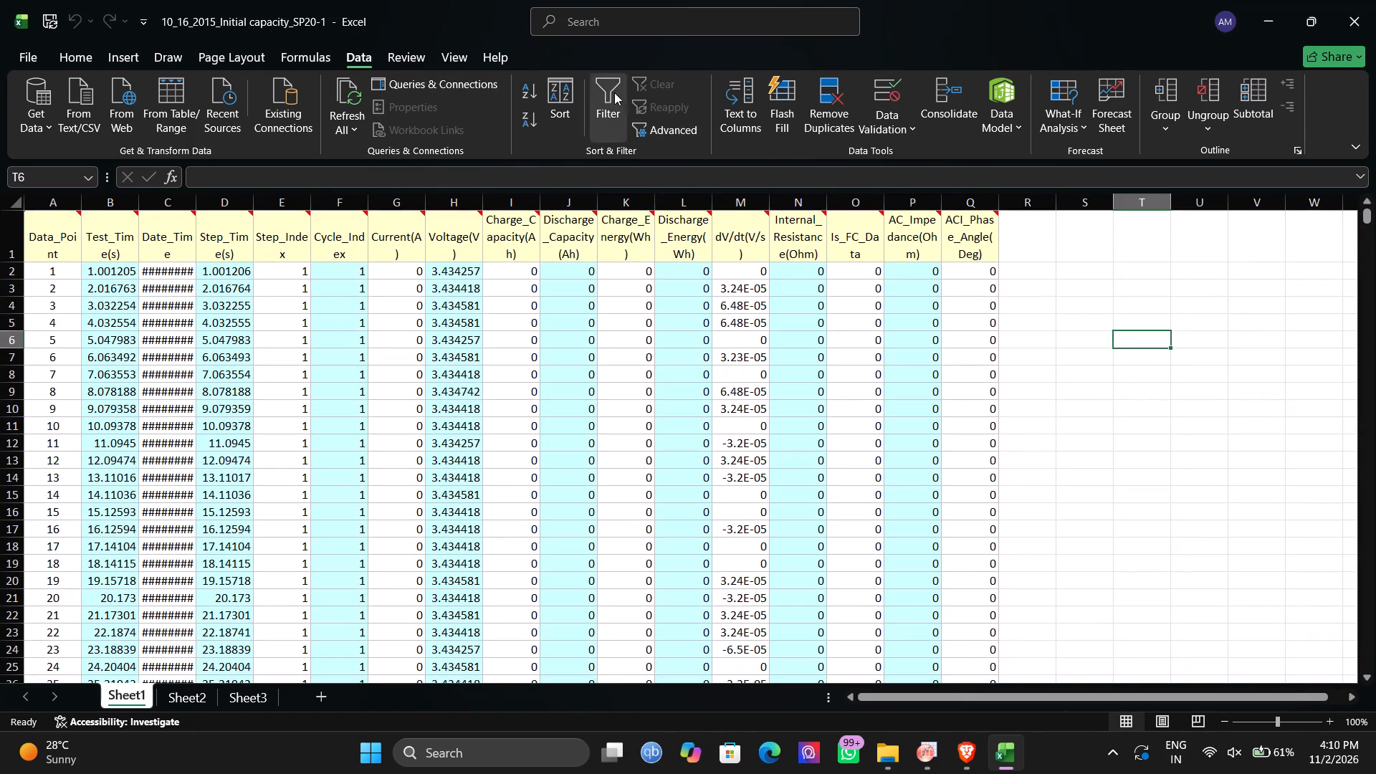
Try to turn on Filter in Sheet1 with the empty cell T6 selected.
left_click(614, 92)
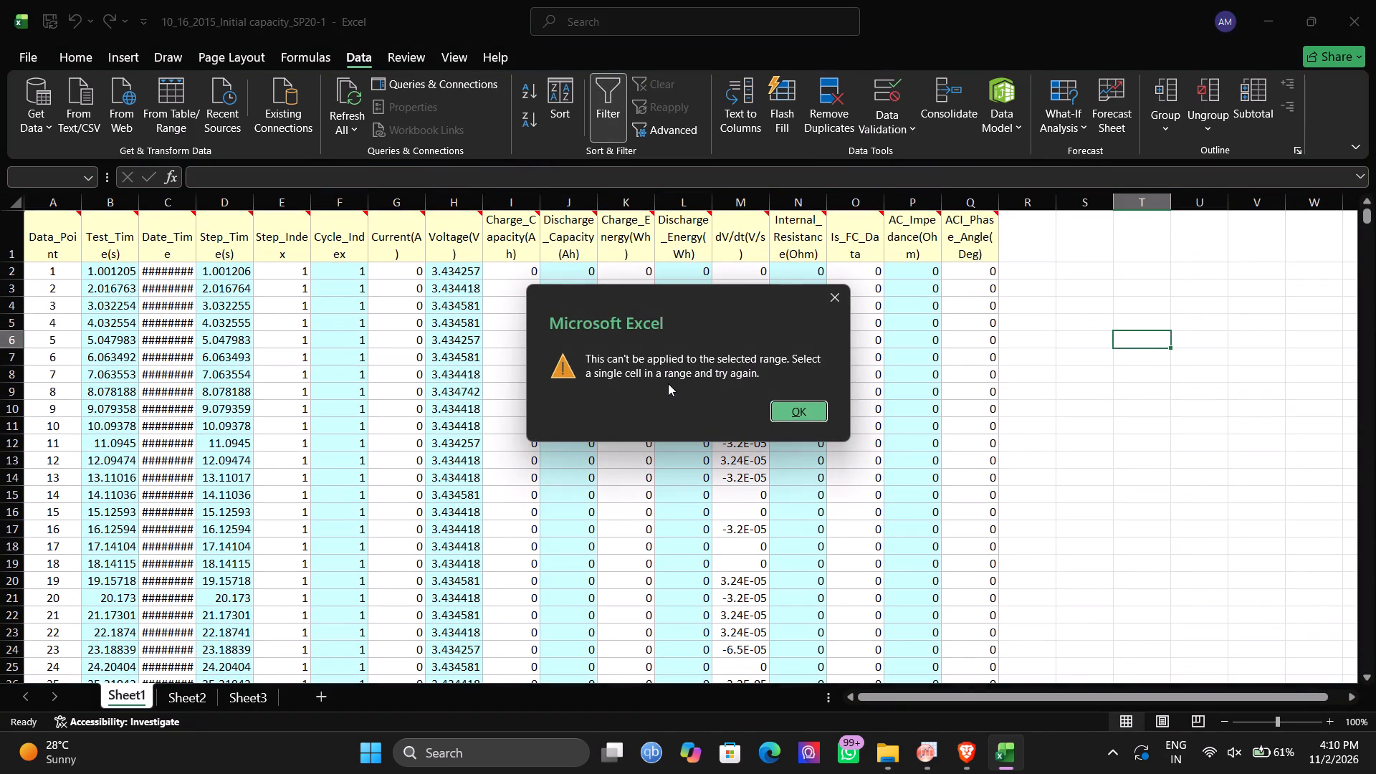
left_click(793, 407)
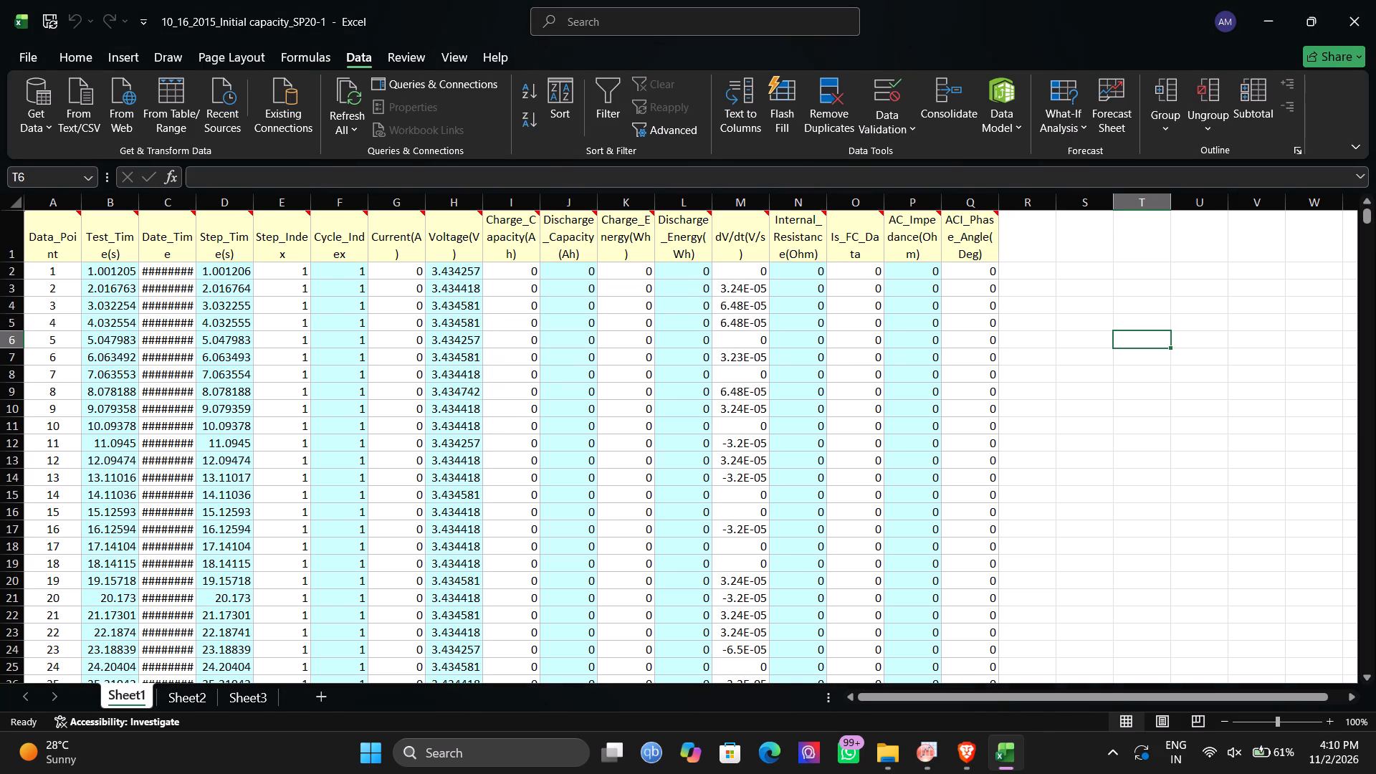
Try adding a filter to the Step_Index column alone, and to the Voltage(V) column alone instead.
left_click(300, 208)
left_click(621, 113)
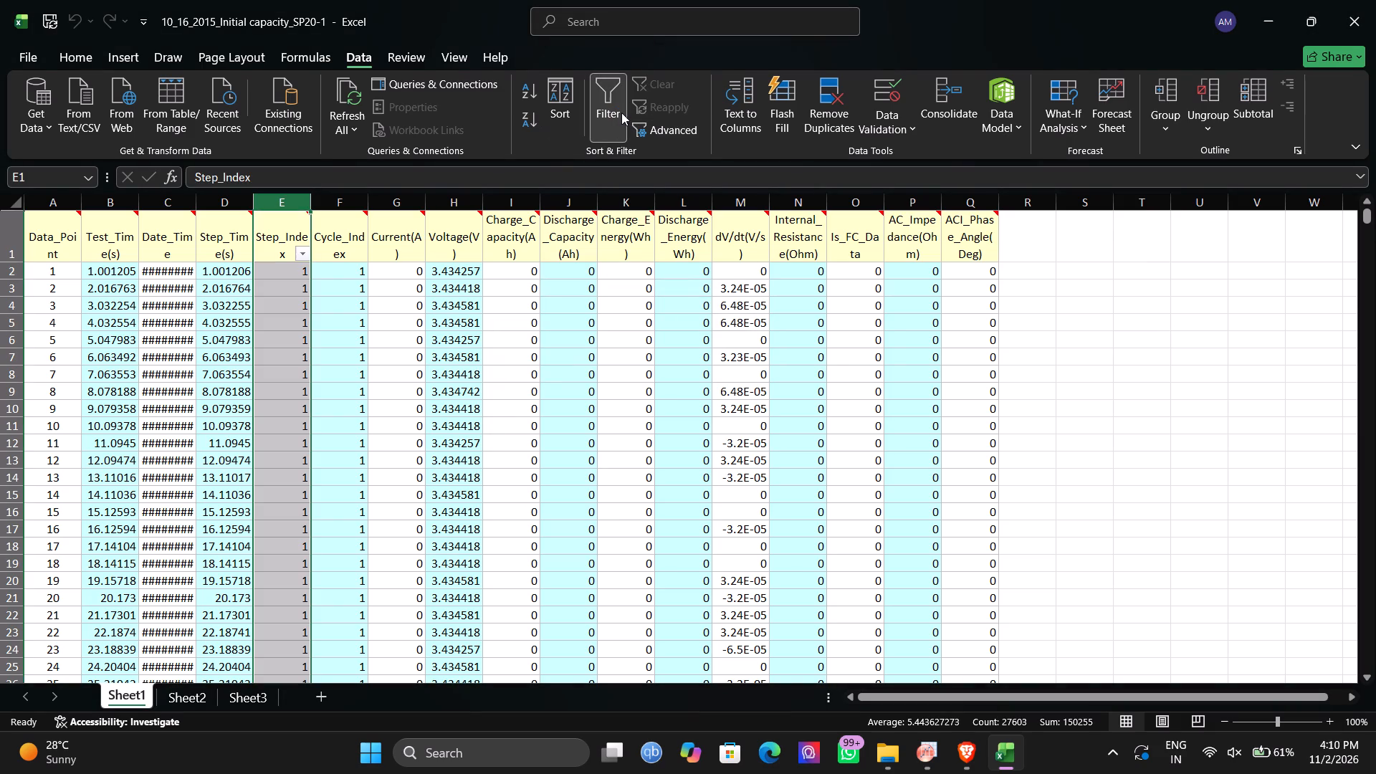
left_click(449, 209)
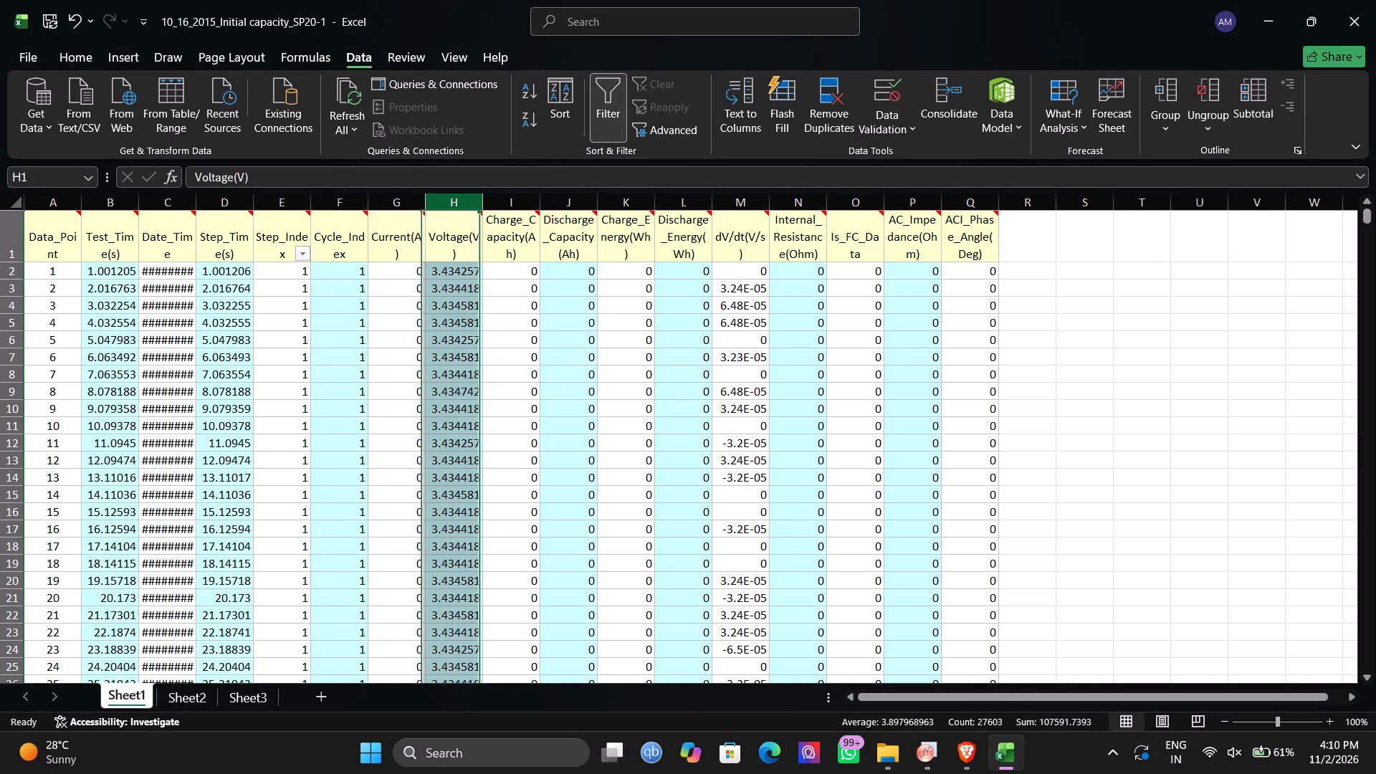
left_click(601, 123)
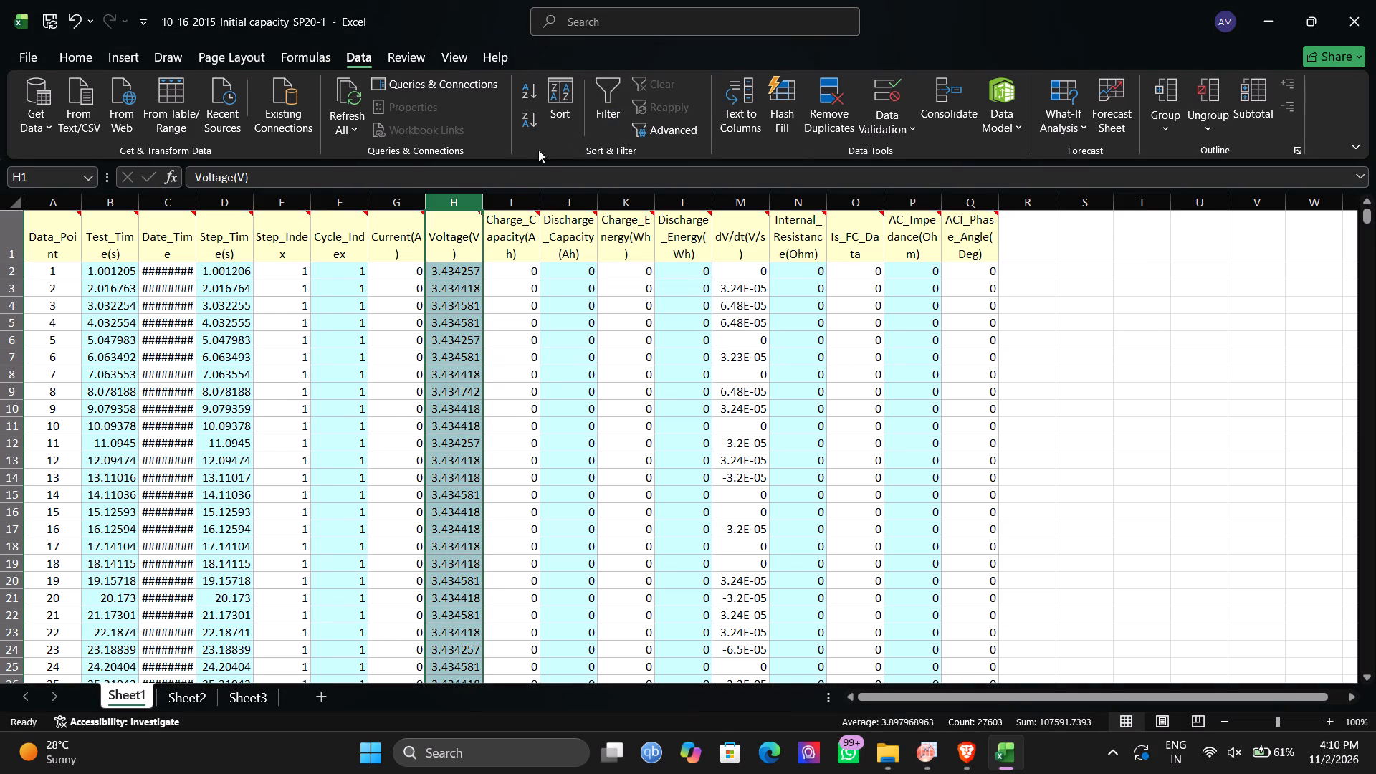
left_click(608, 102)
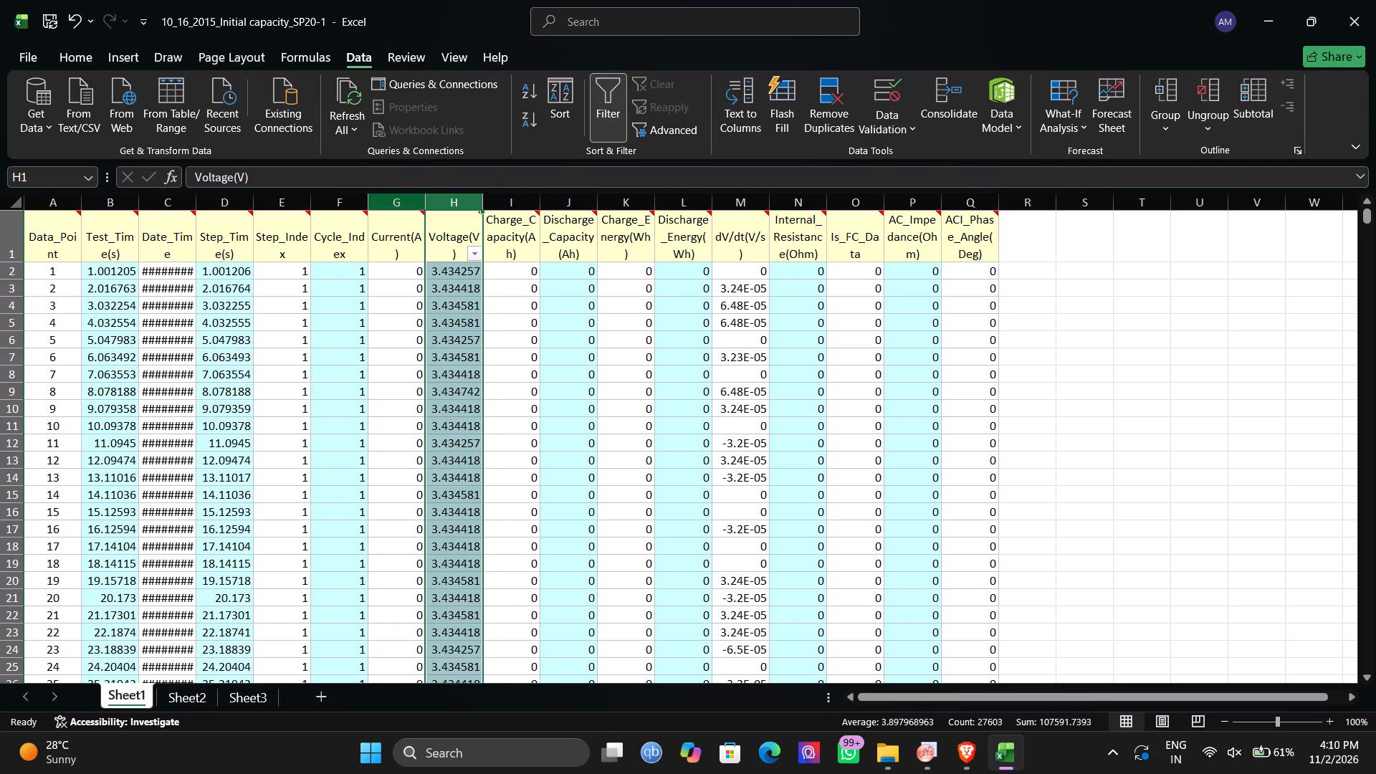
Replace the single-column filter with filters on all header columns of Sheet1, from Data_Point to ACI_Phase_Angle(Deg).
left_click(389, 209)
key("ctrl+a")
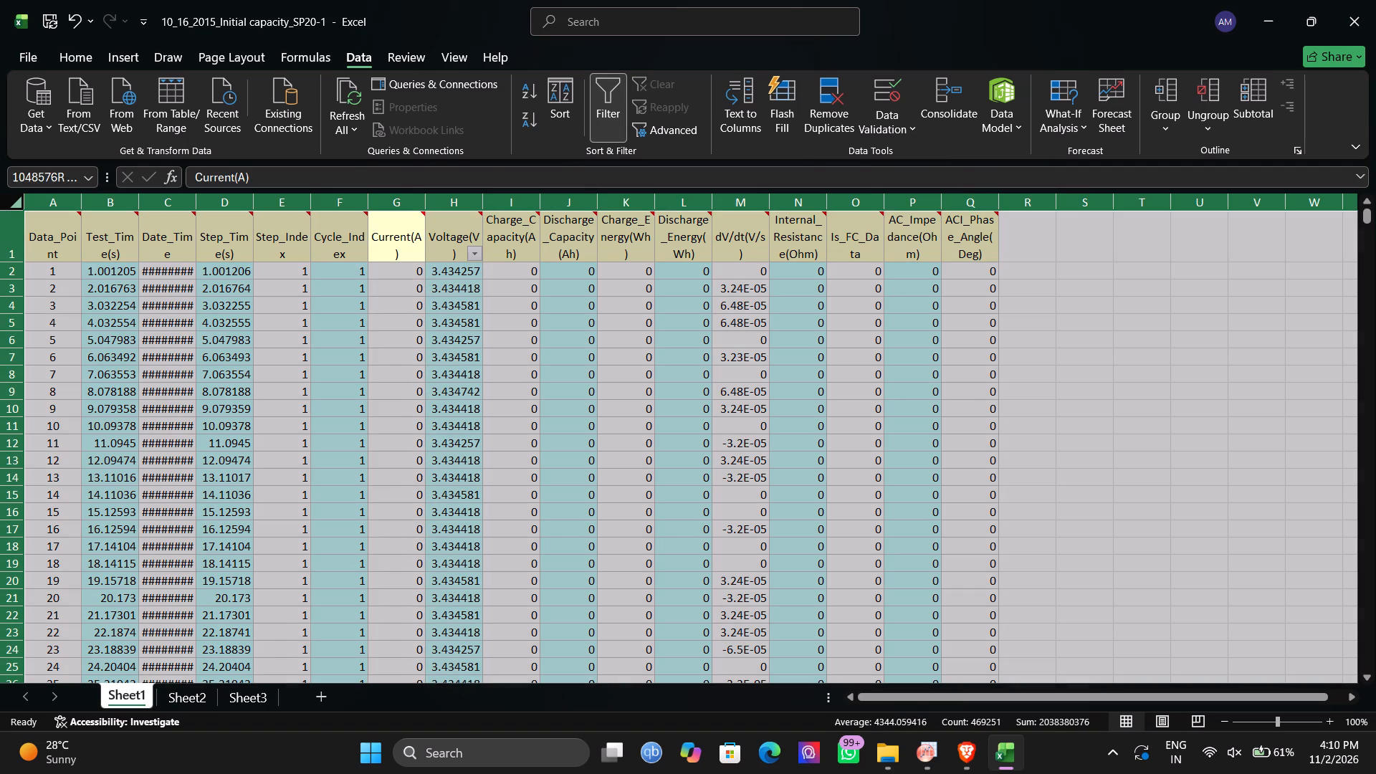
left_click(603, 107)
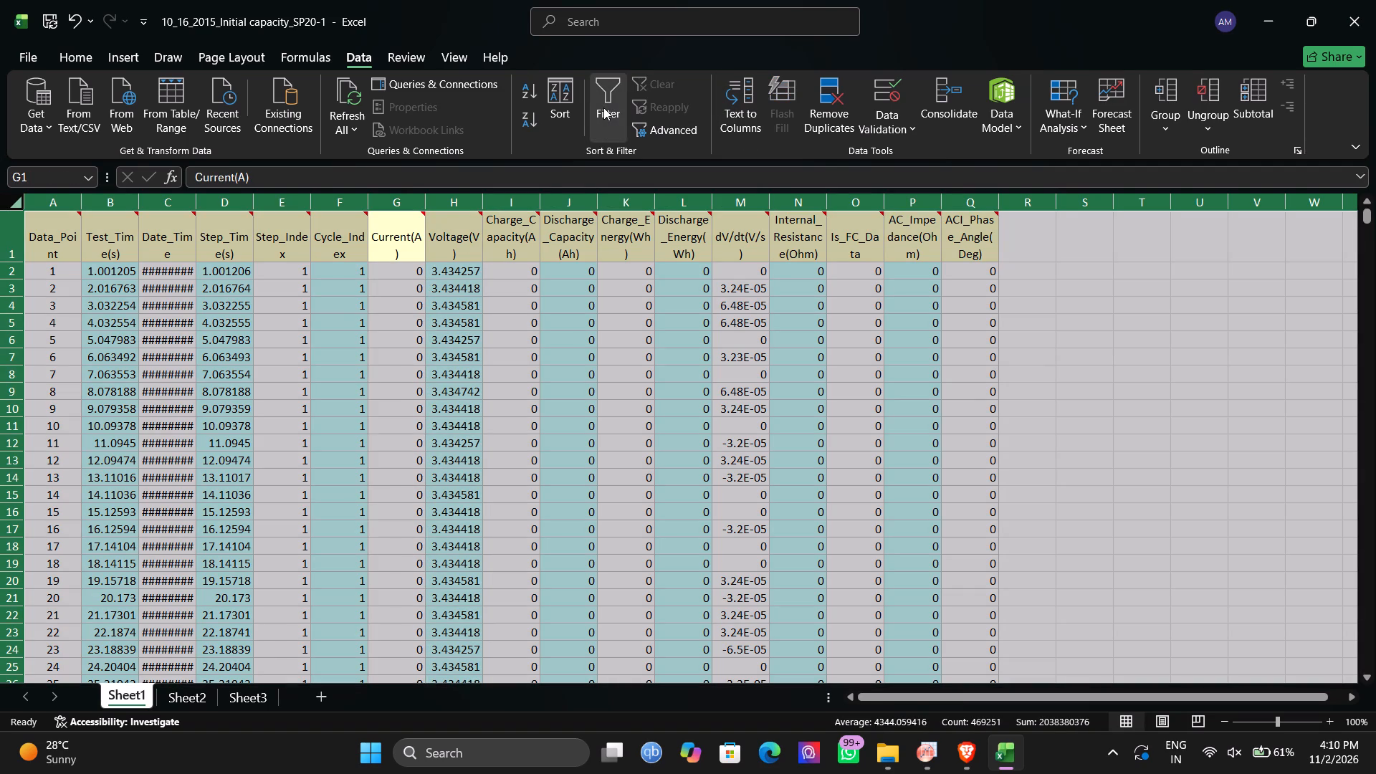
left_click(603, 107)
left_click(1240, 483)
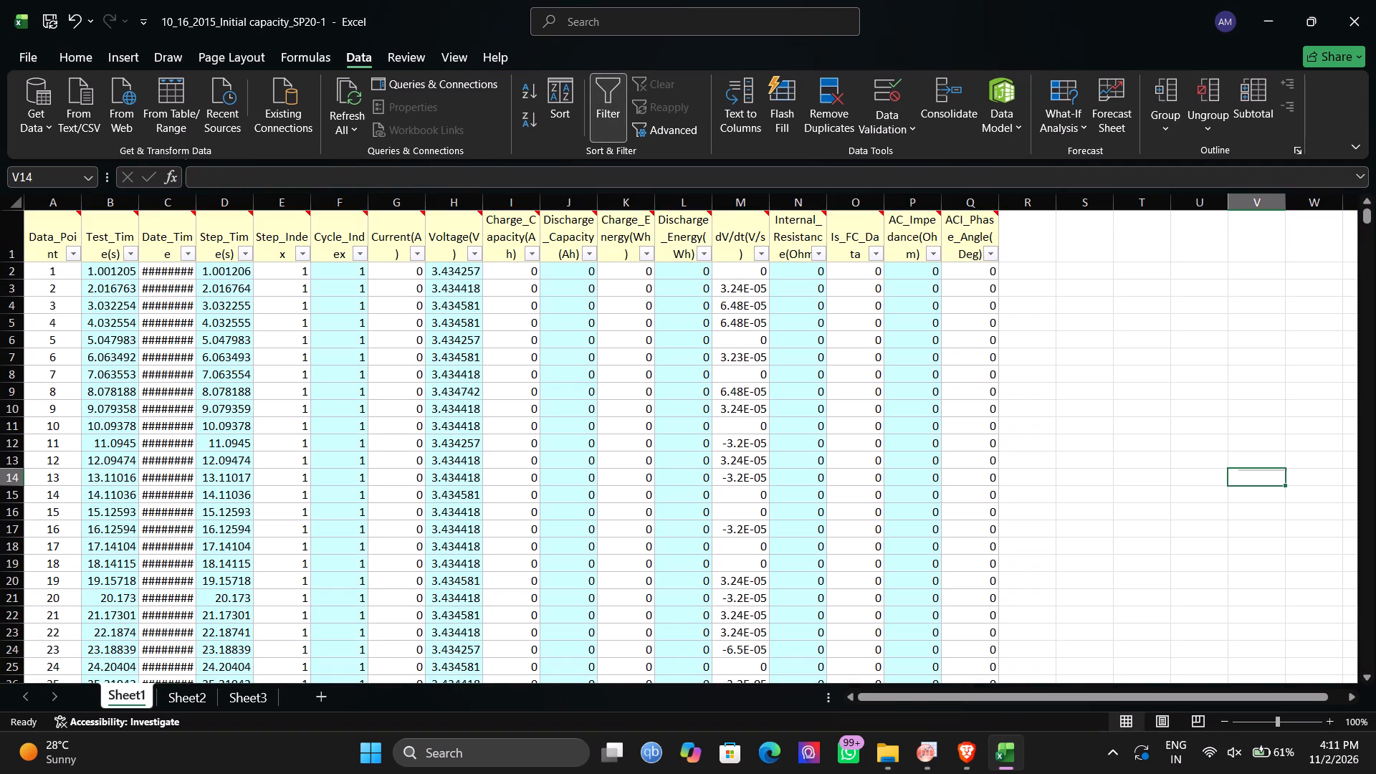
Filter the Step_Index column to show only the rows with value 6.
left_click(450, 211, "ctrl")
left_click(366, 208, "ctrl")
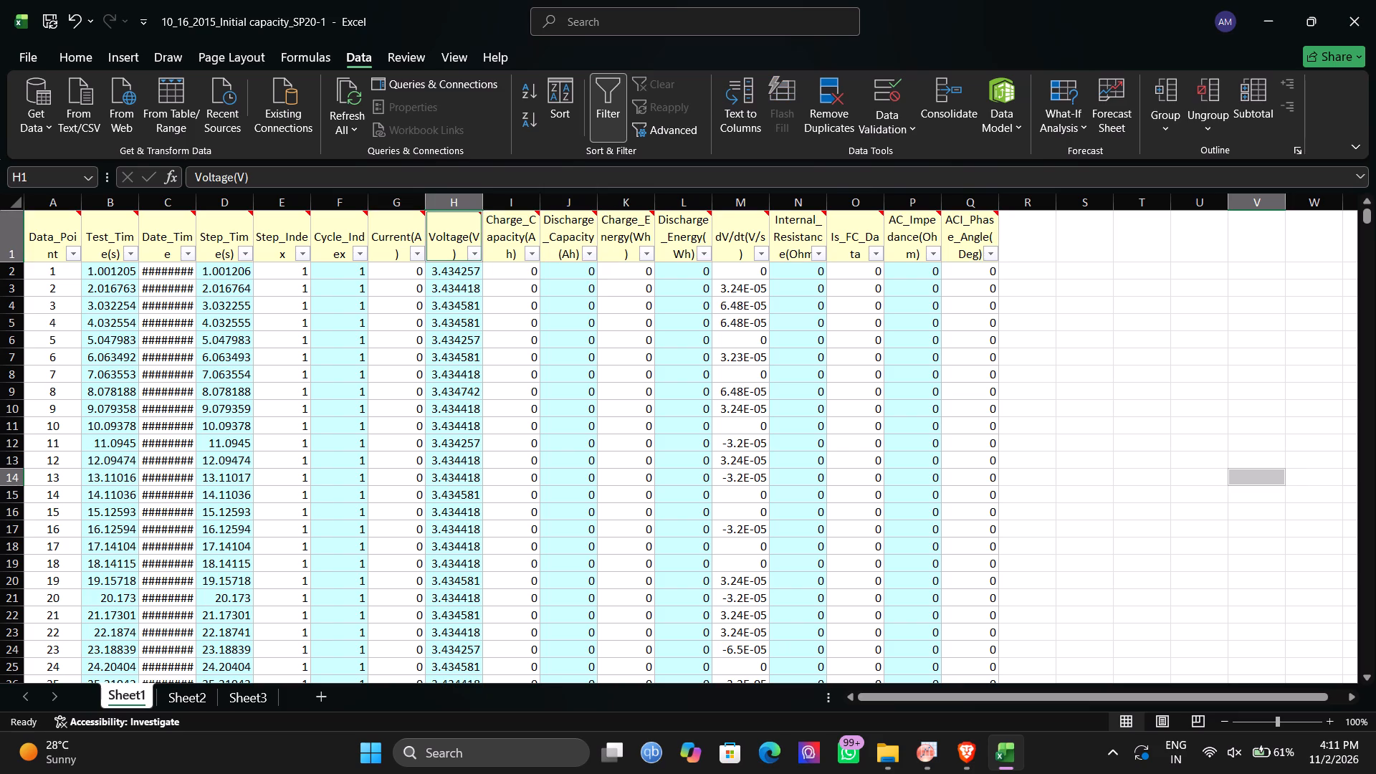
left_click(389, 205, "ctrl")
left_click(437, 204, "ctrl")
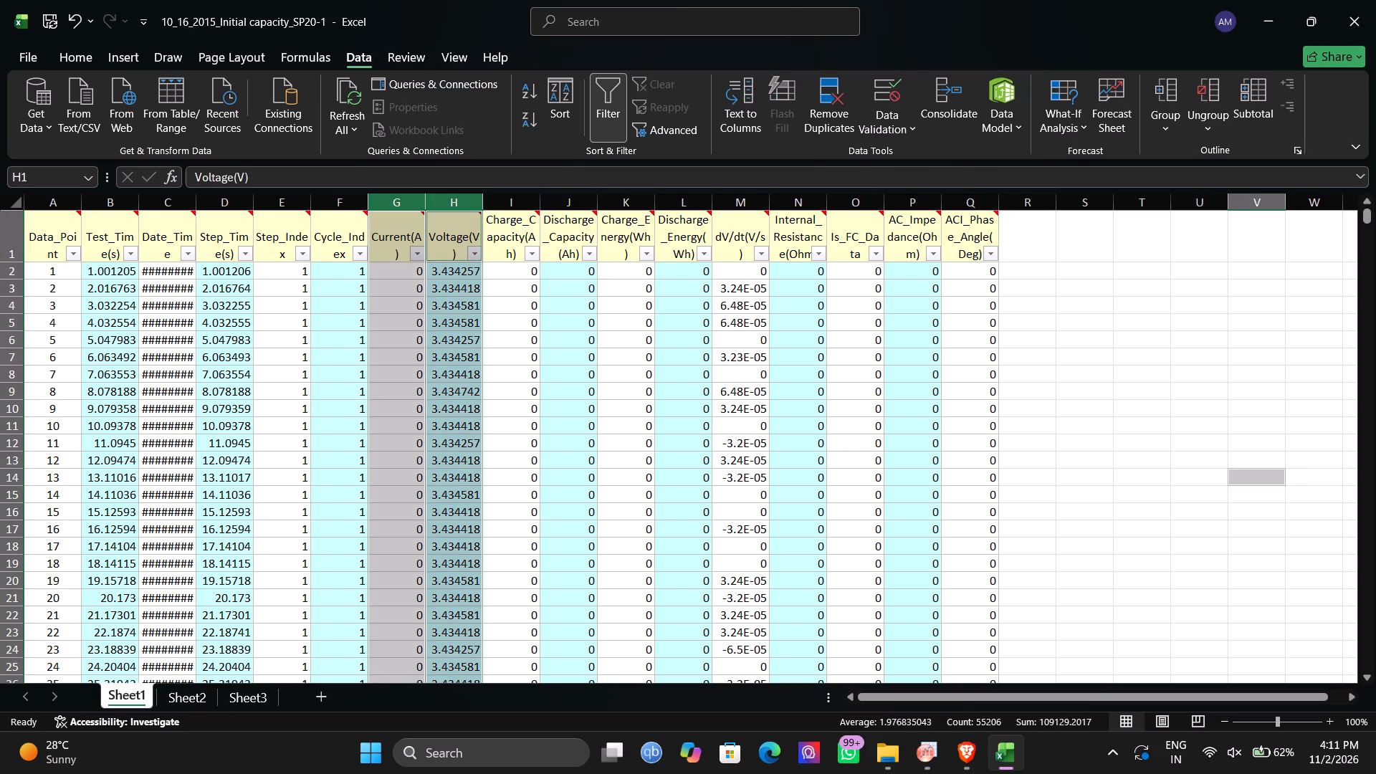
left_click(300, 257, "ctrl")
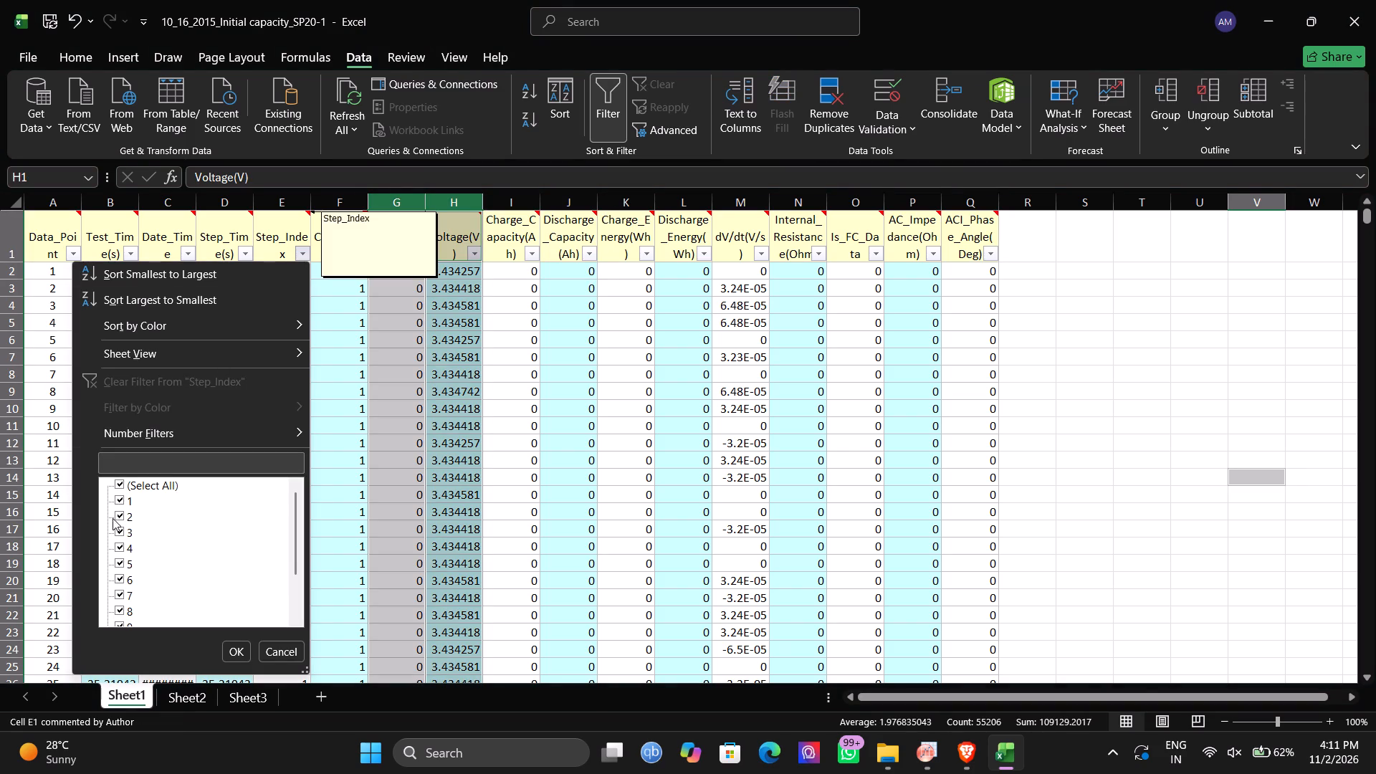
left_click(120, 487)
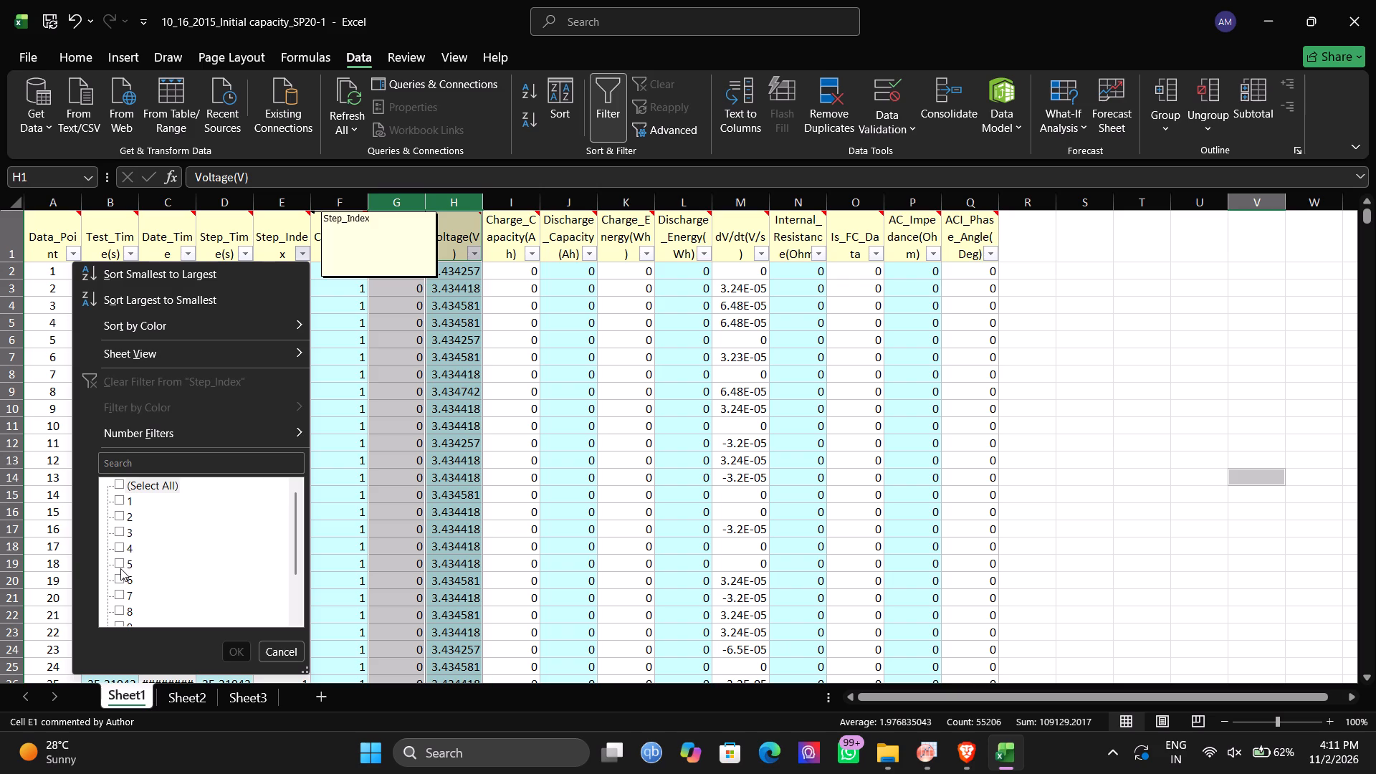
left_click(120, 563)
left_click(119, 578)
left_click(120, 563)
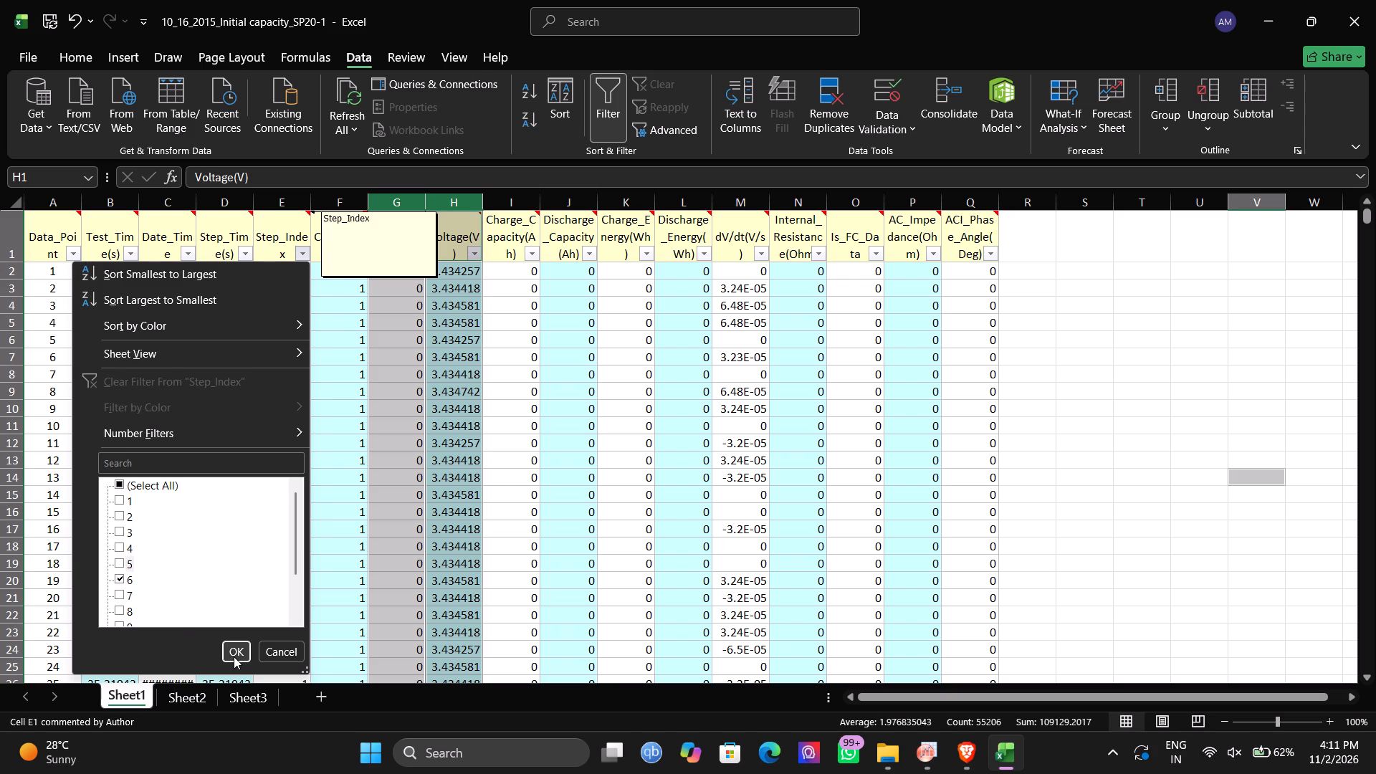
left_click(234, 656)
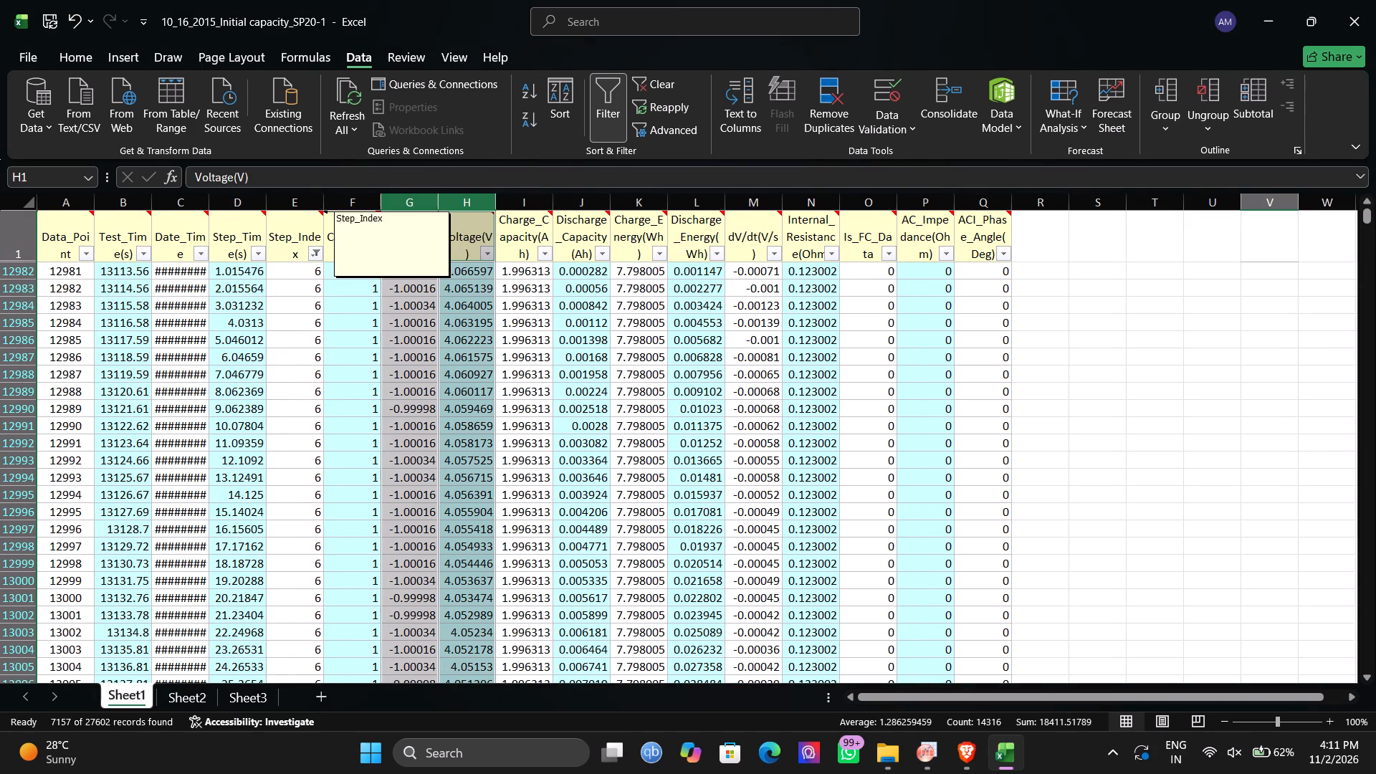
left_click(558, 380)
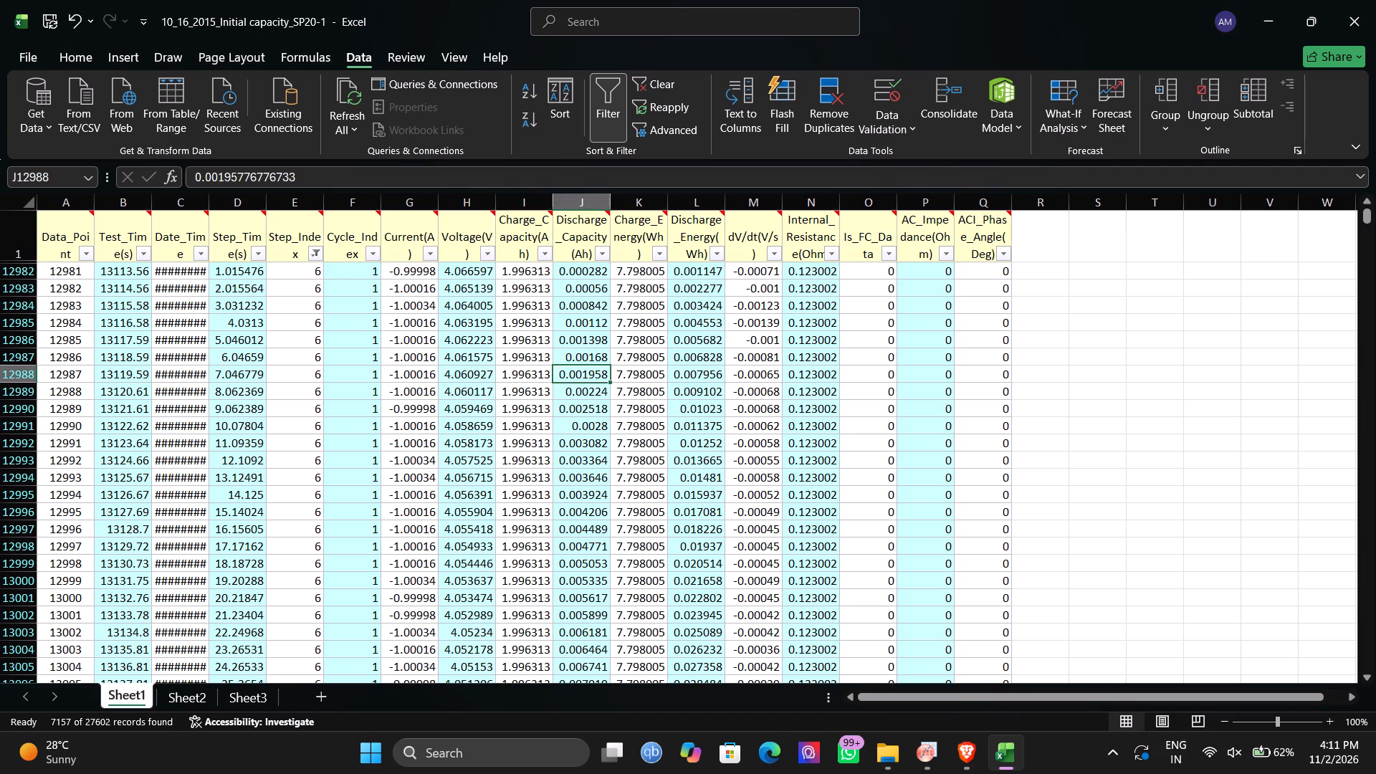
AutoFit the width of the Voltage(V) column to its full values.
left_click(495, 204)
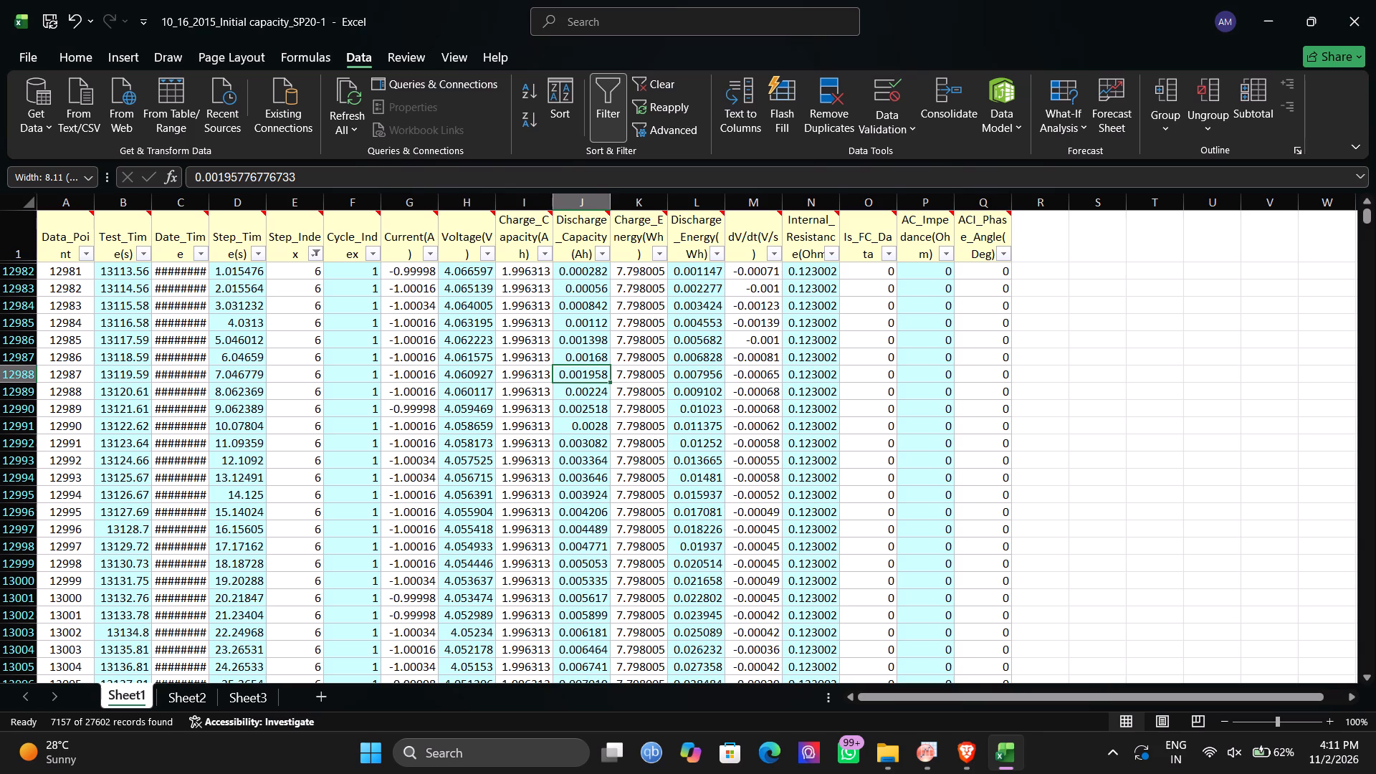
double_click(496, 205)
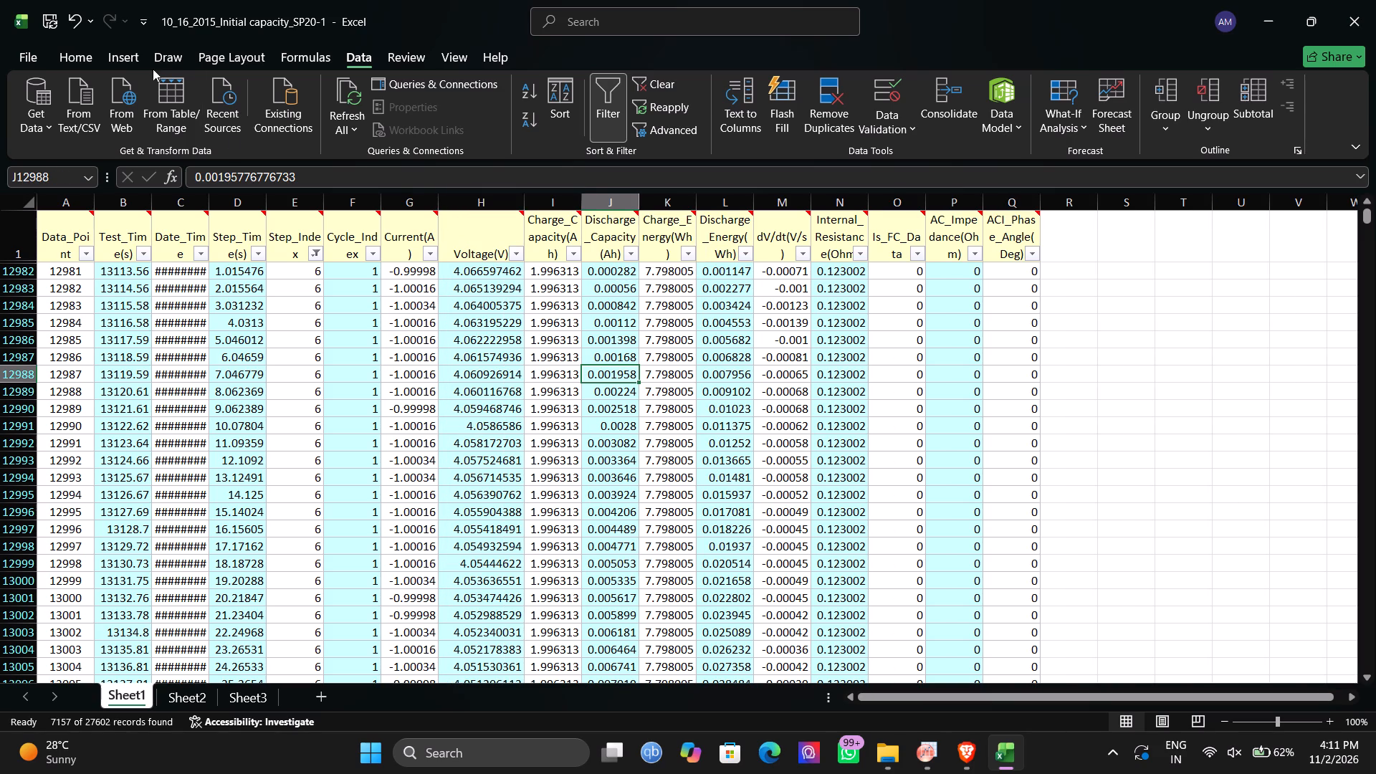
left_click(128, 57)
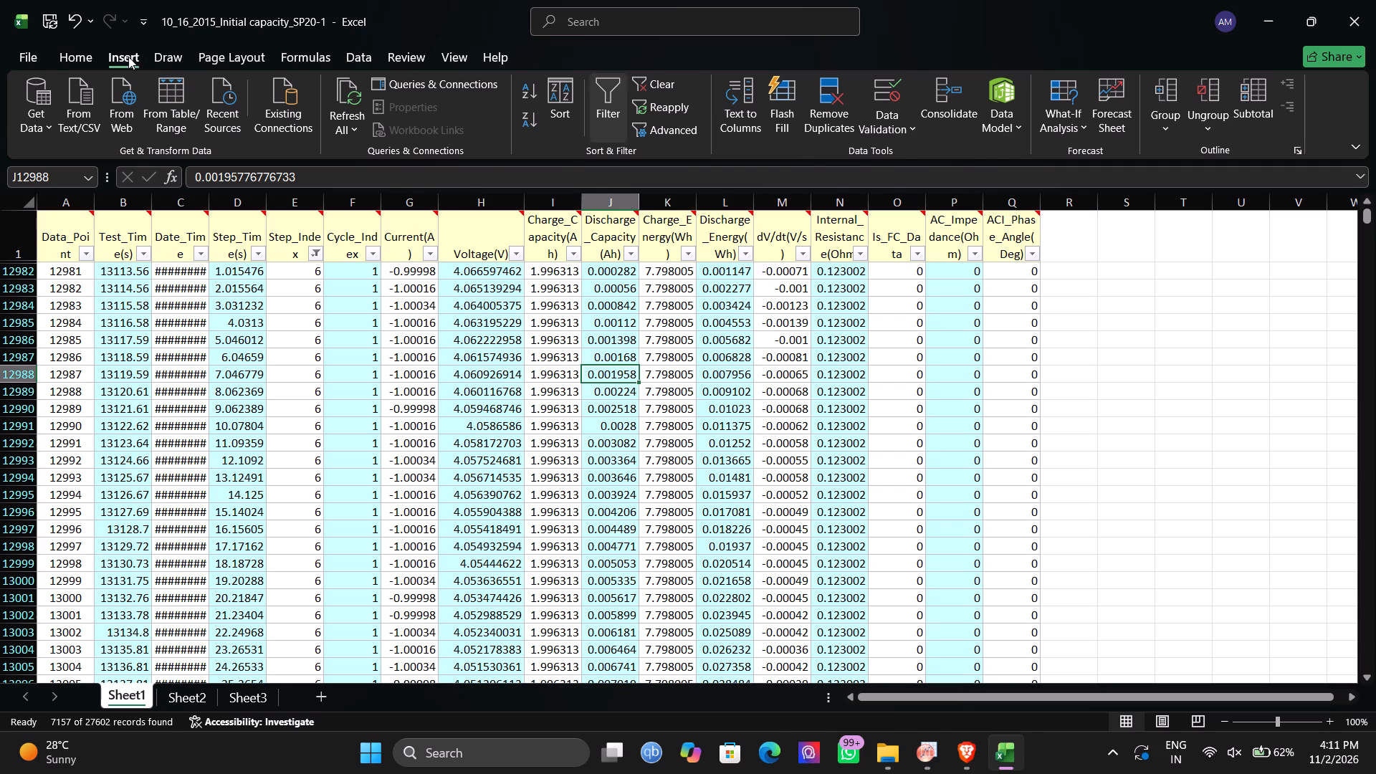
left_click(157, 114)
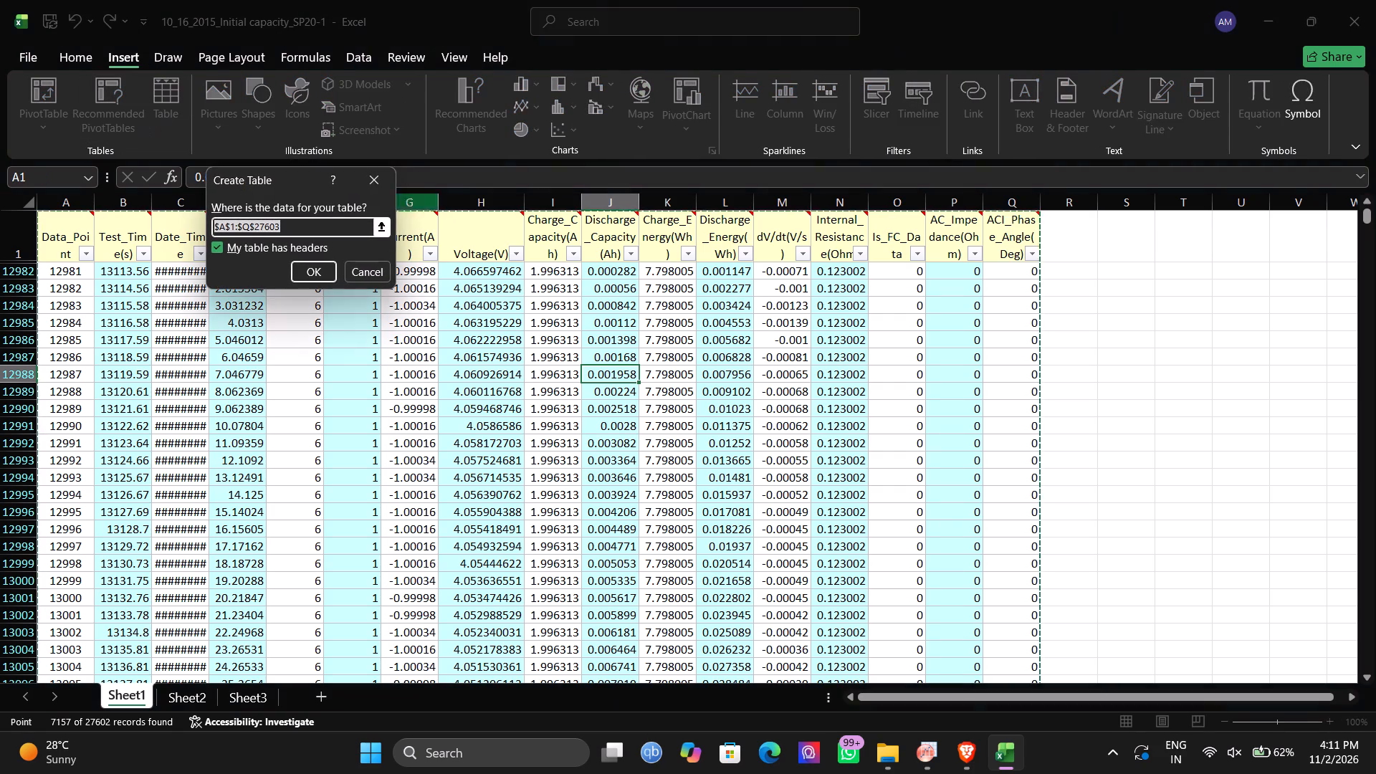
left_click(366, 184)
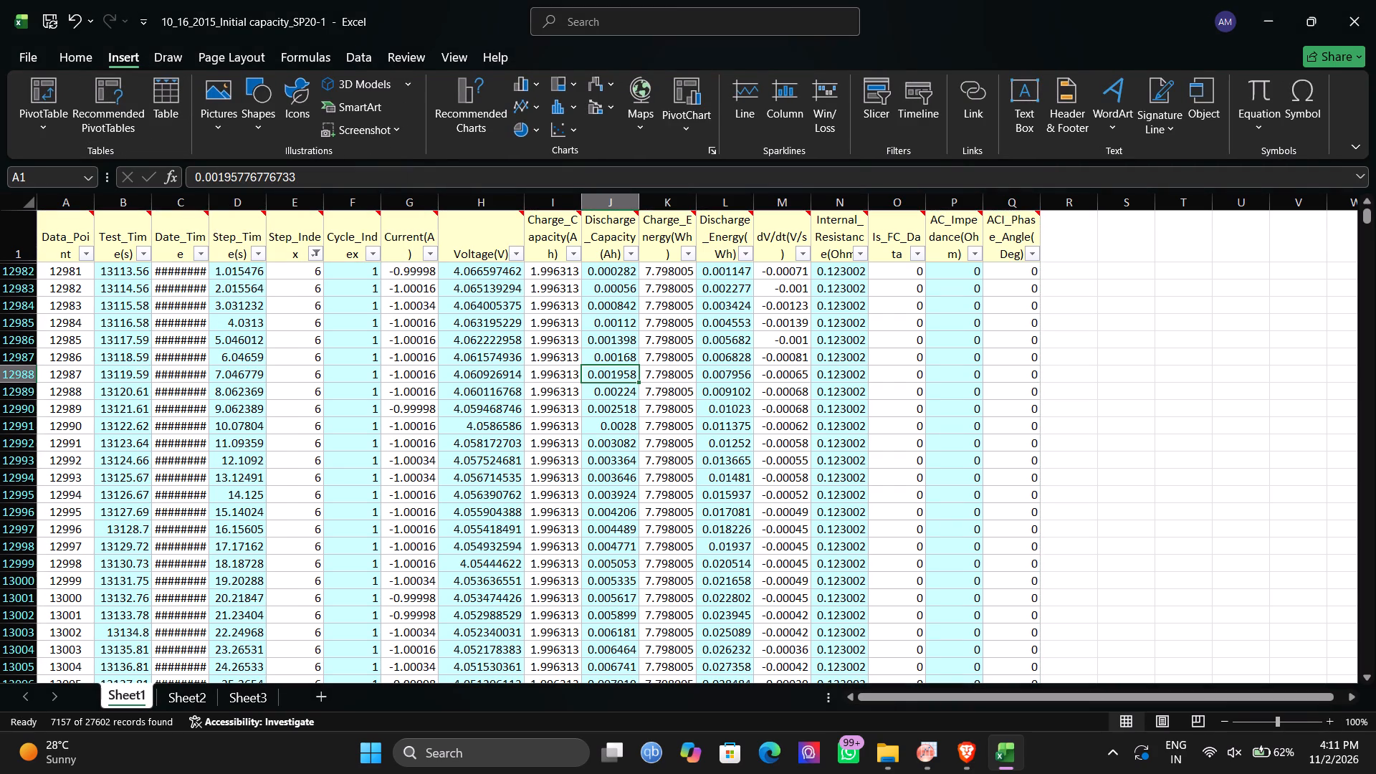
AutoFit the width of the Charge_Capacity(Ah) column to its full values.
double_click(583, 236)
left_click(583, 236)
double_click(583, 236)
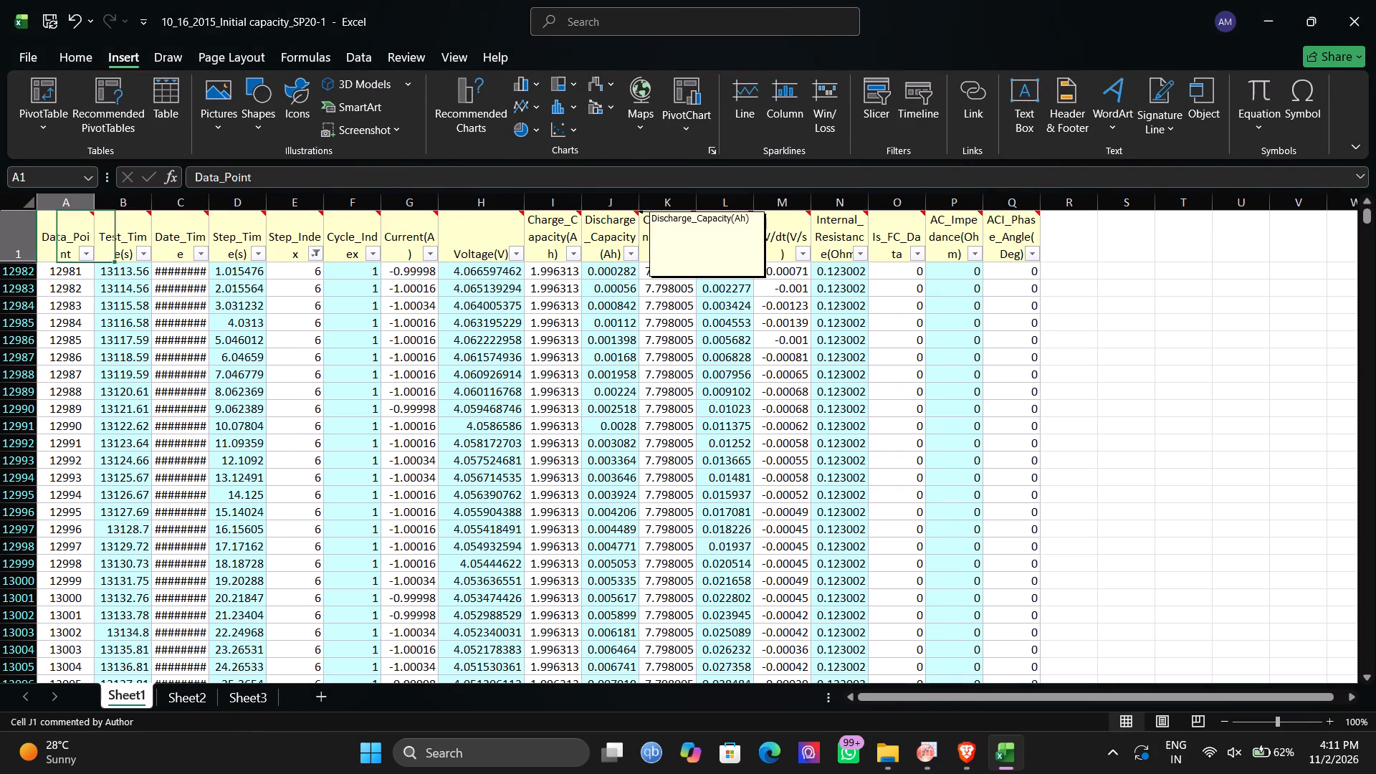
left_click_drag(583, 236, 581, 199)
left_click(581, 199)
double_click(581, 199)
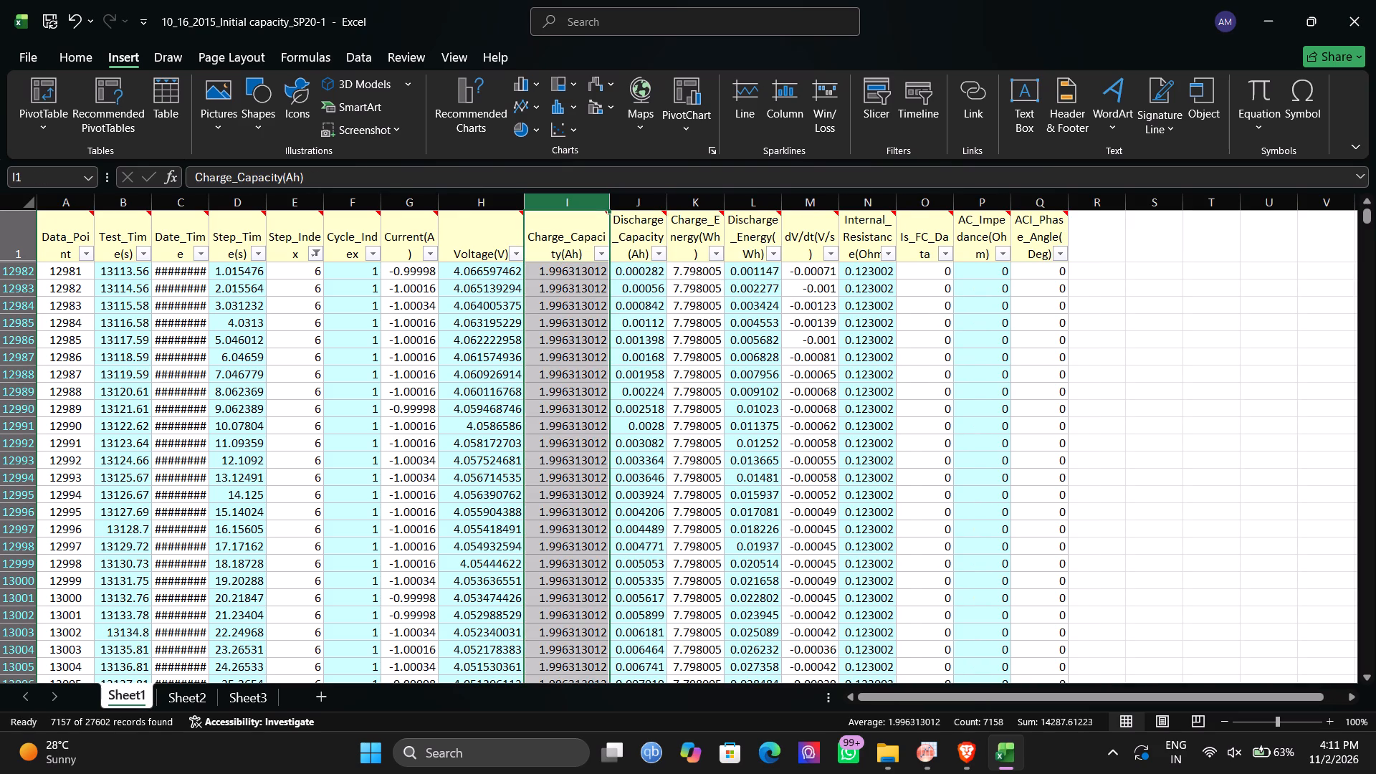
left_click(612, 214)
left_click(1144, 431)
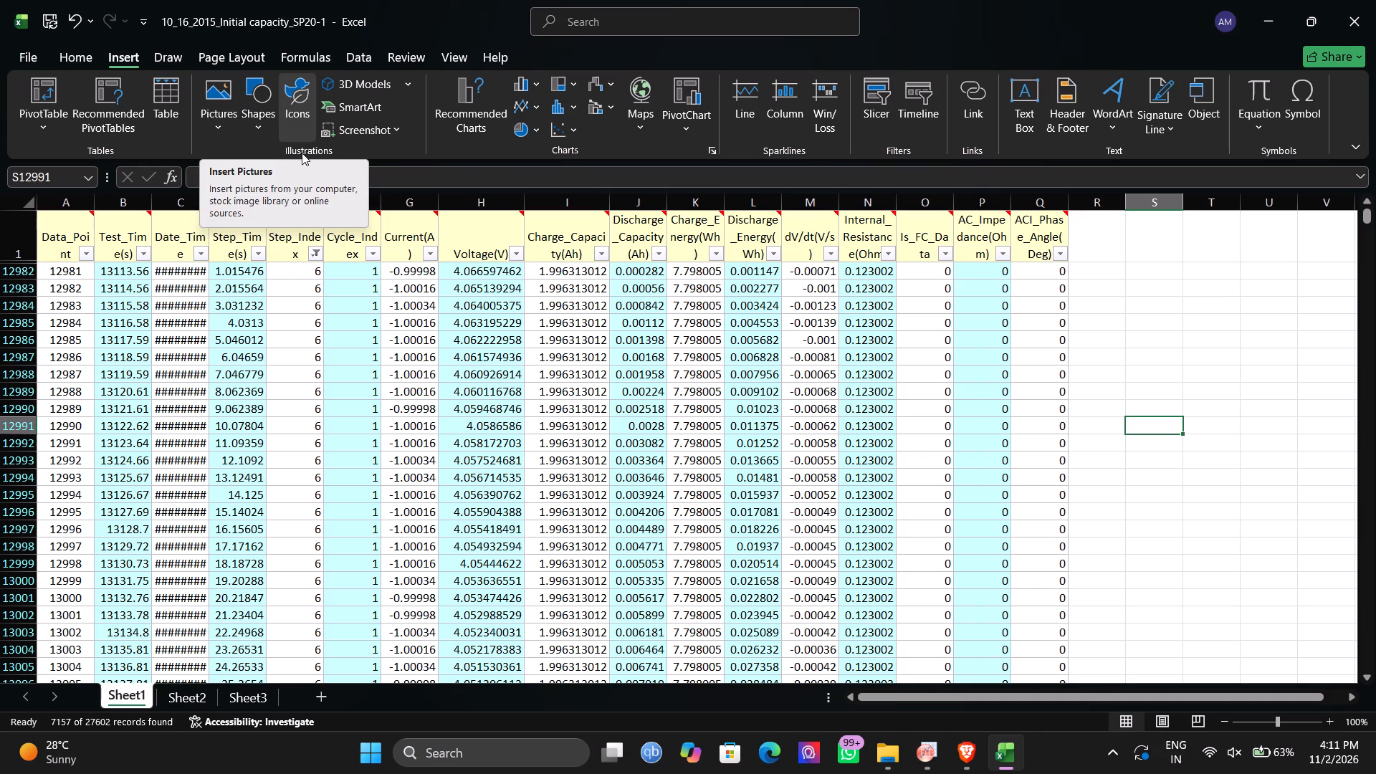
Insert a blank column between the Voltage(V) and Charge_Capacity(Ah) columns.
left_click(523, 198)
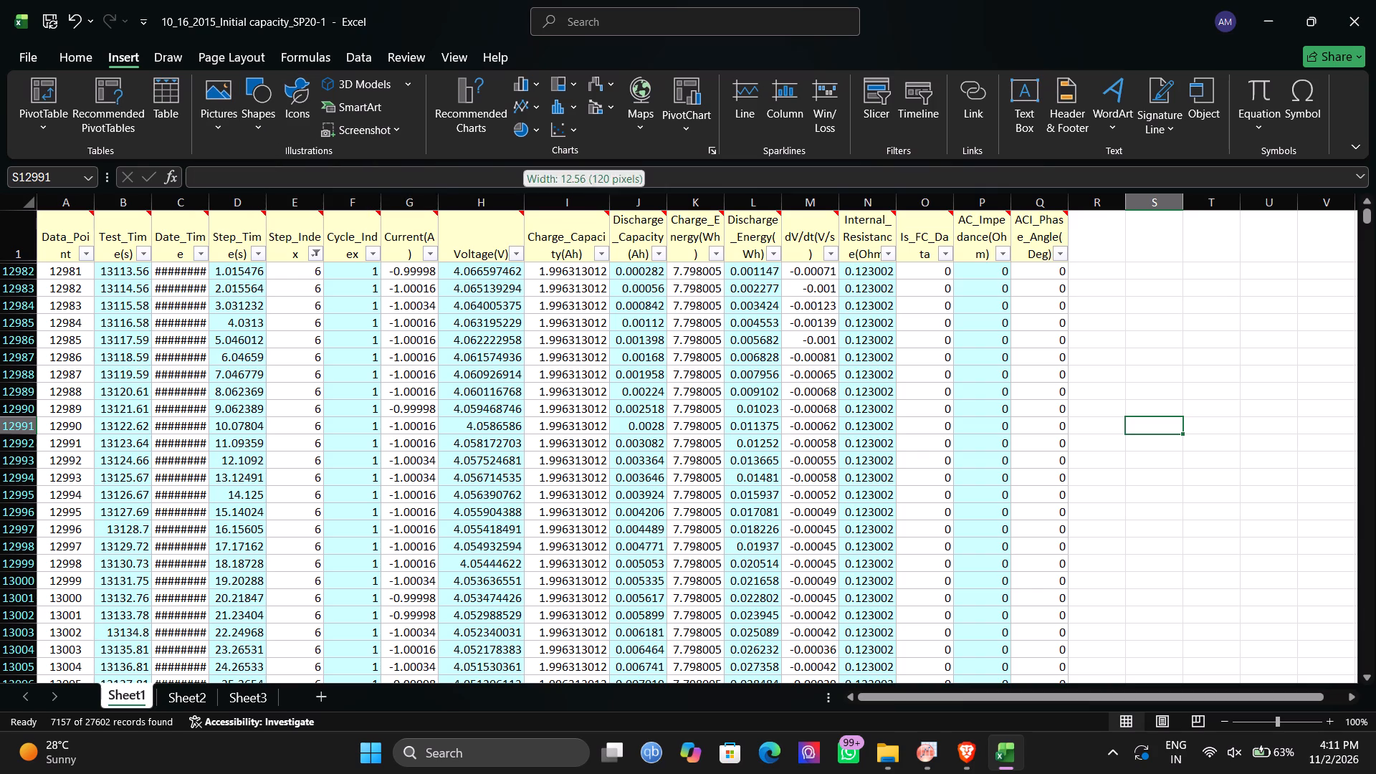
left_click(514, 229)
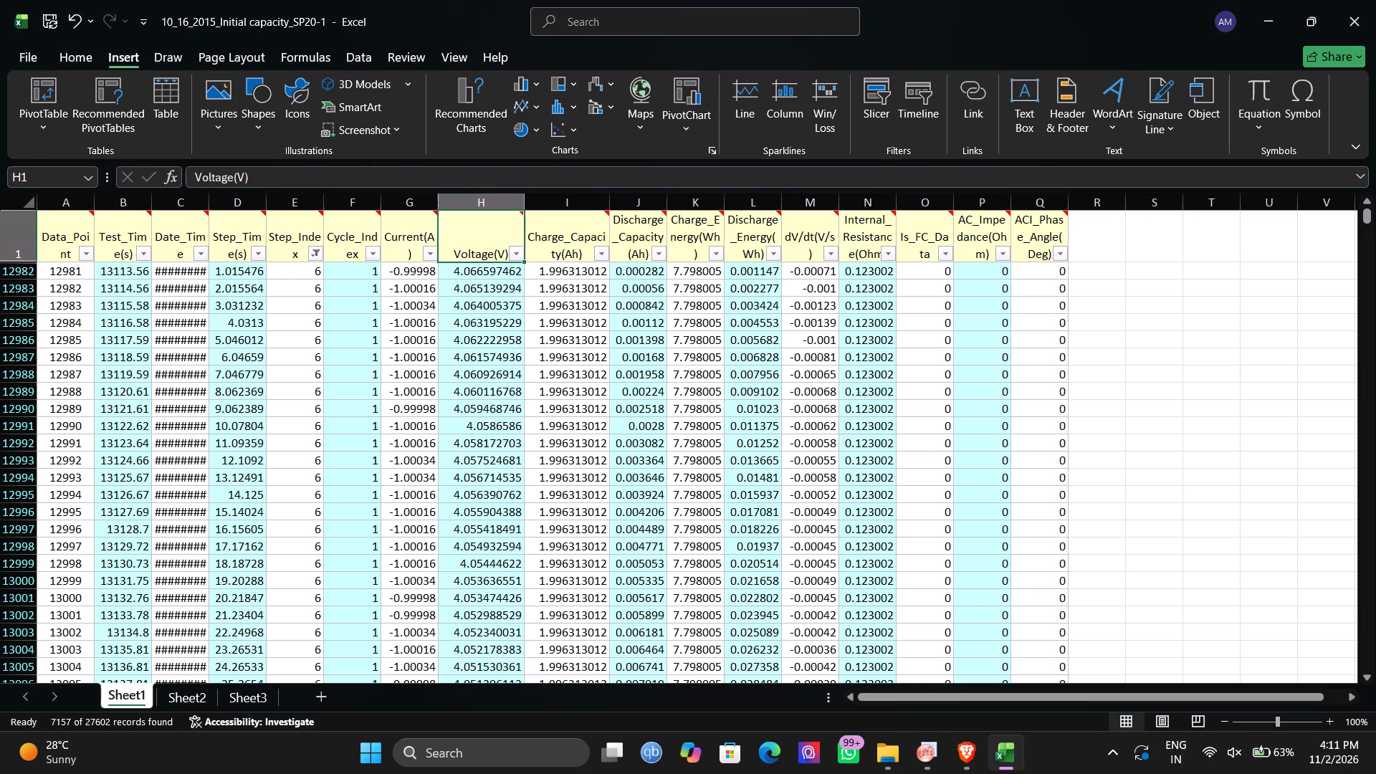
right_click(525, 217)
right_click(525, 217)
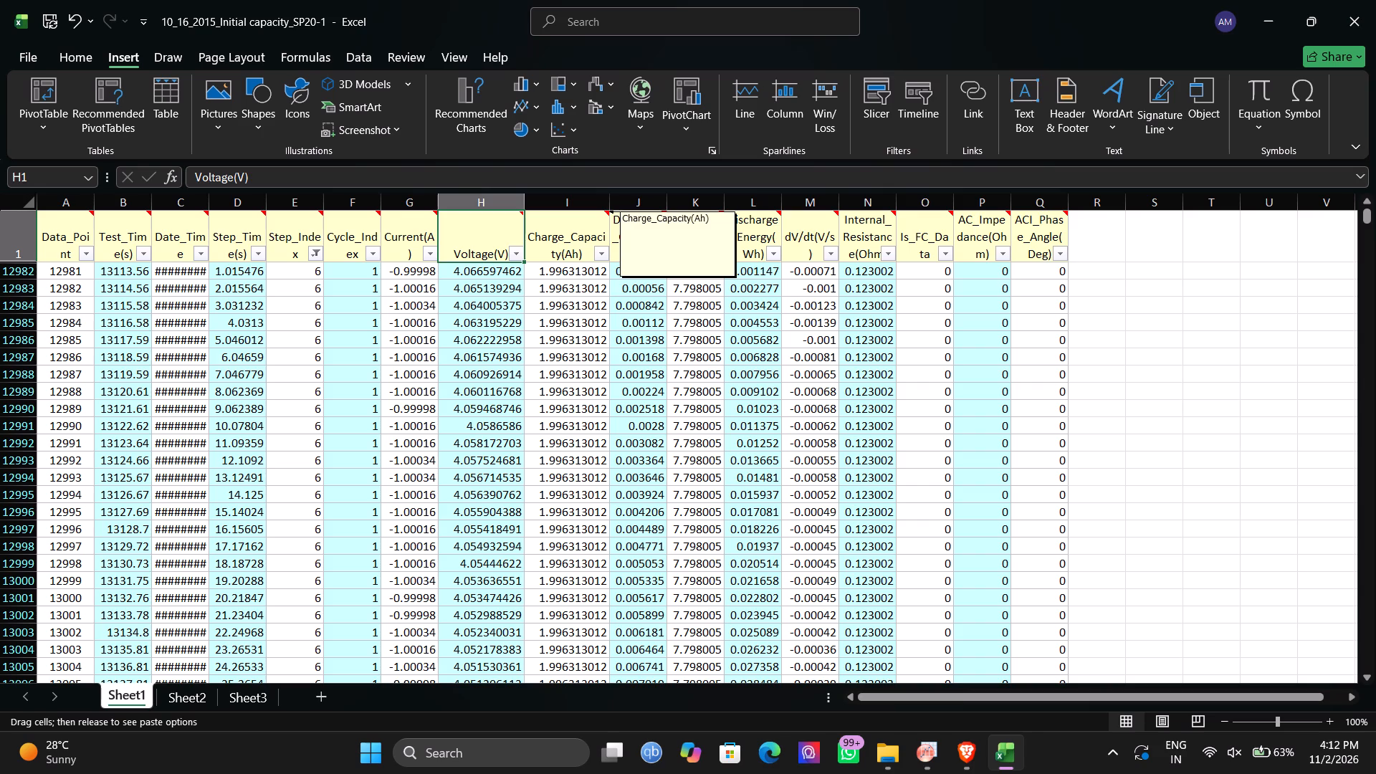
left_click(566, 207)
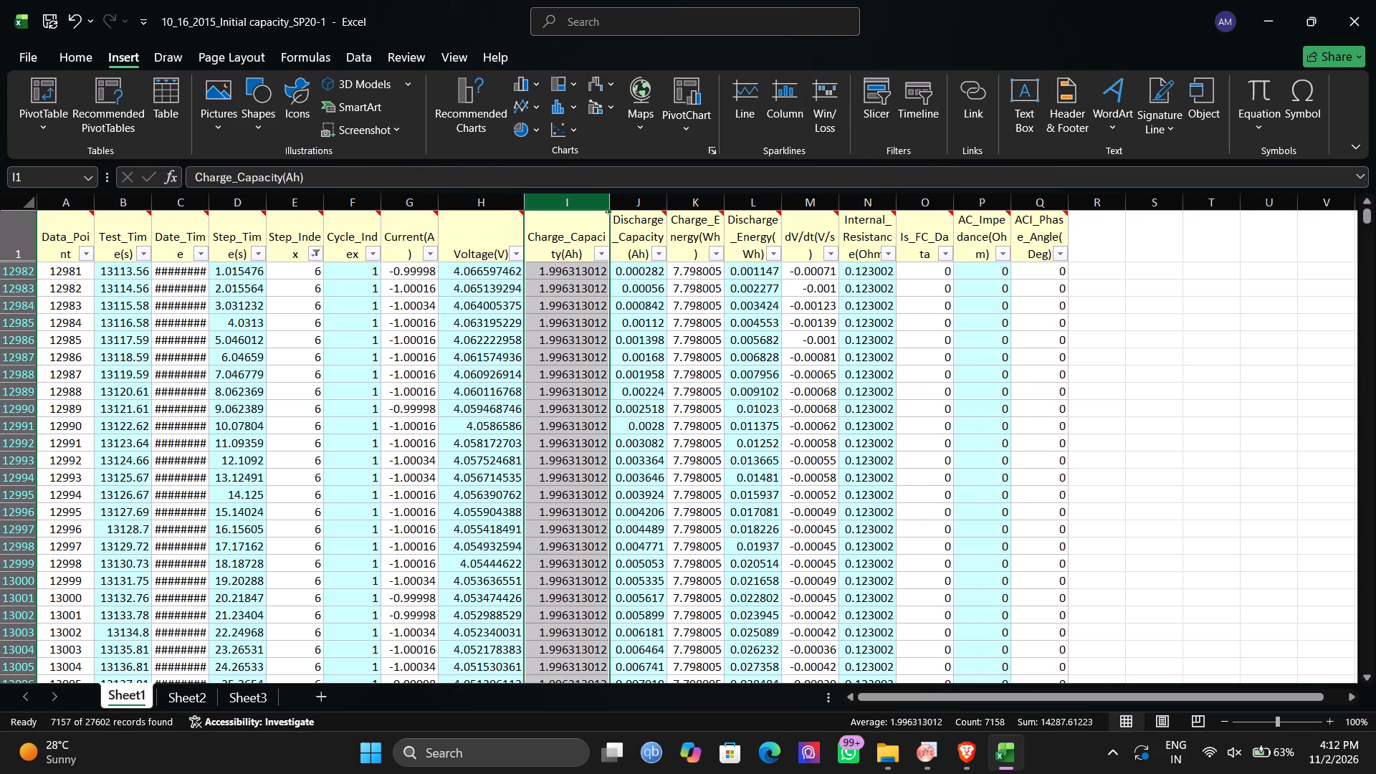
right_click(565, 198)
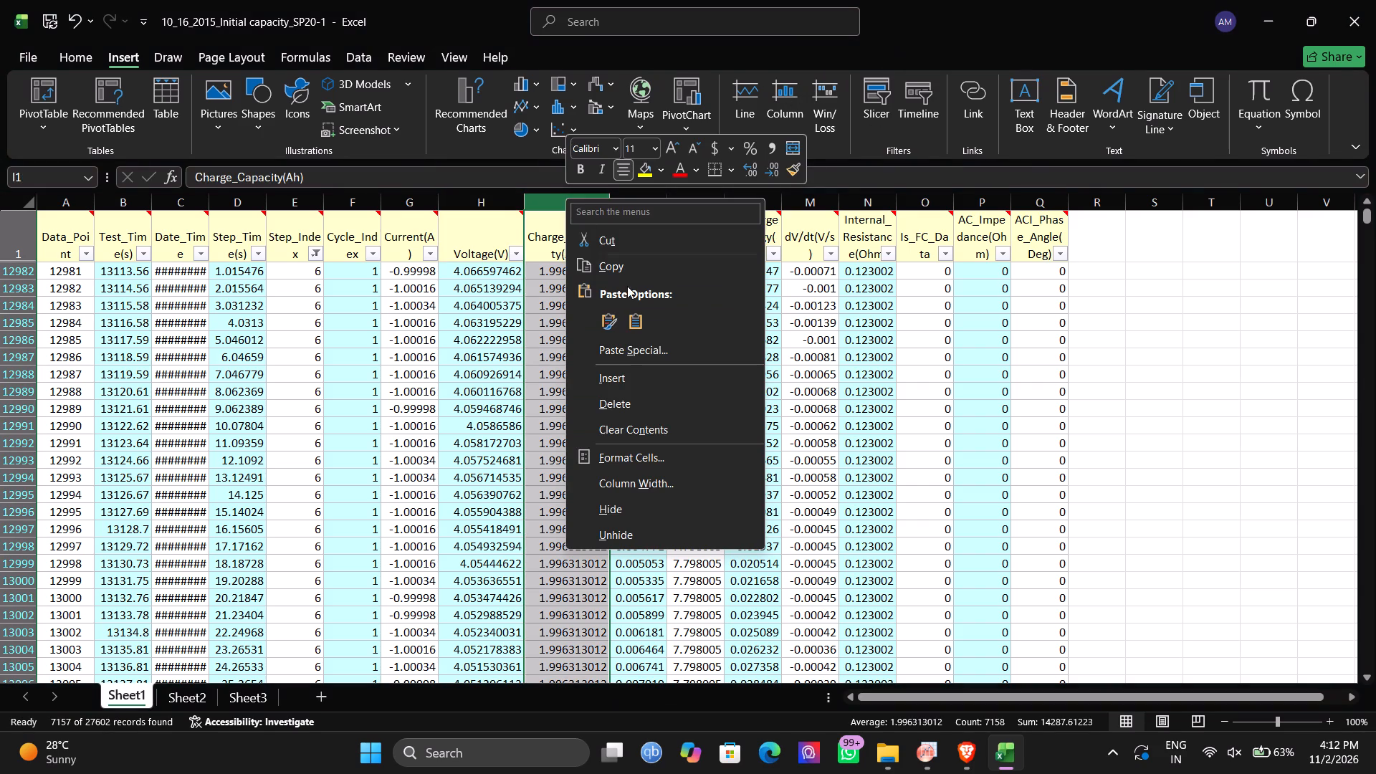
left_click(625, 375)
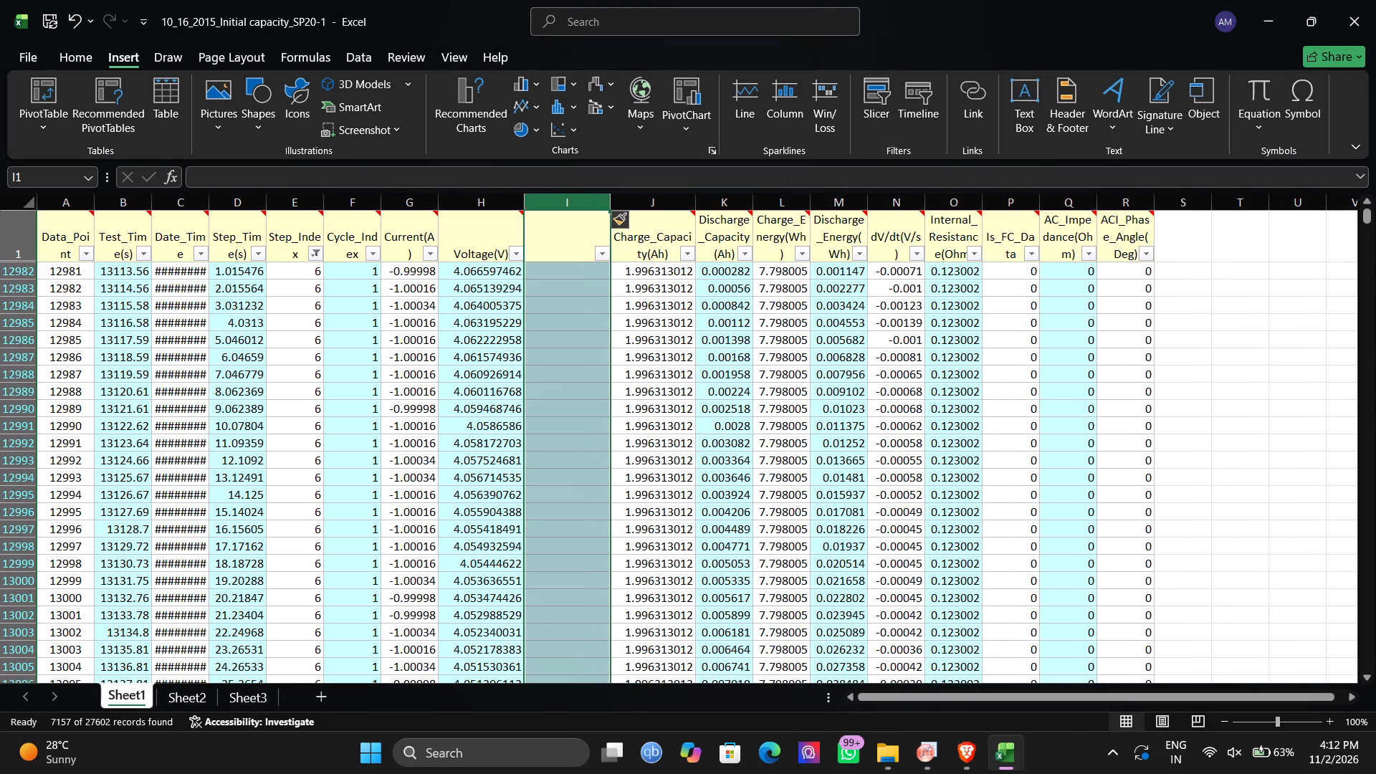
Enter the formula =(abs) in cell I12982, the first filtered row of the blank column beside Voltage(V).
left_click(555, 249)
left_click(561, 274)
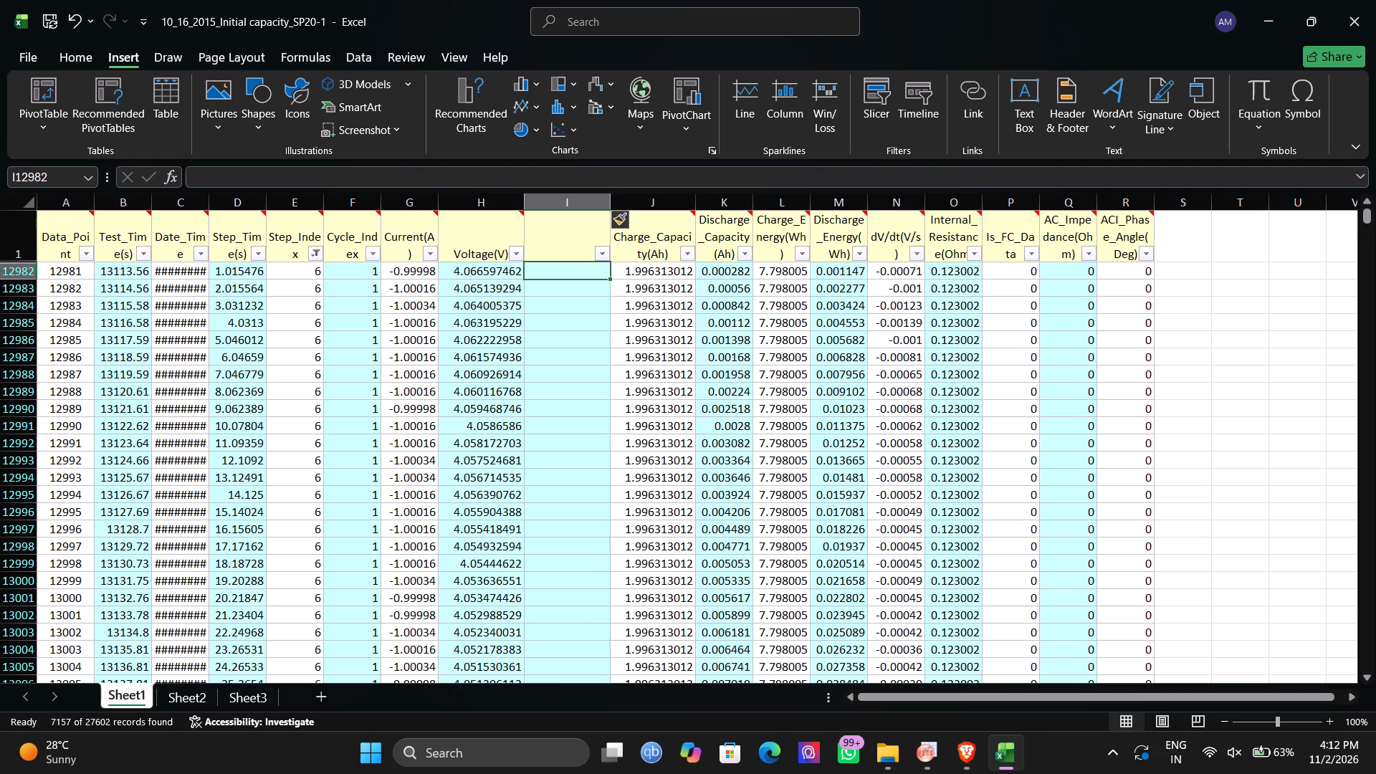
left_click(570, 277)
left_click(386, 179)
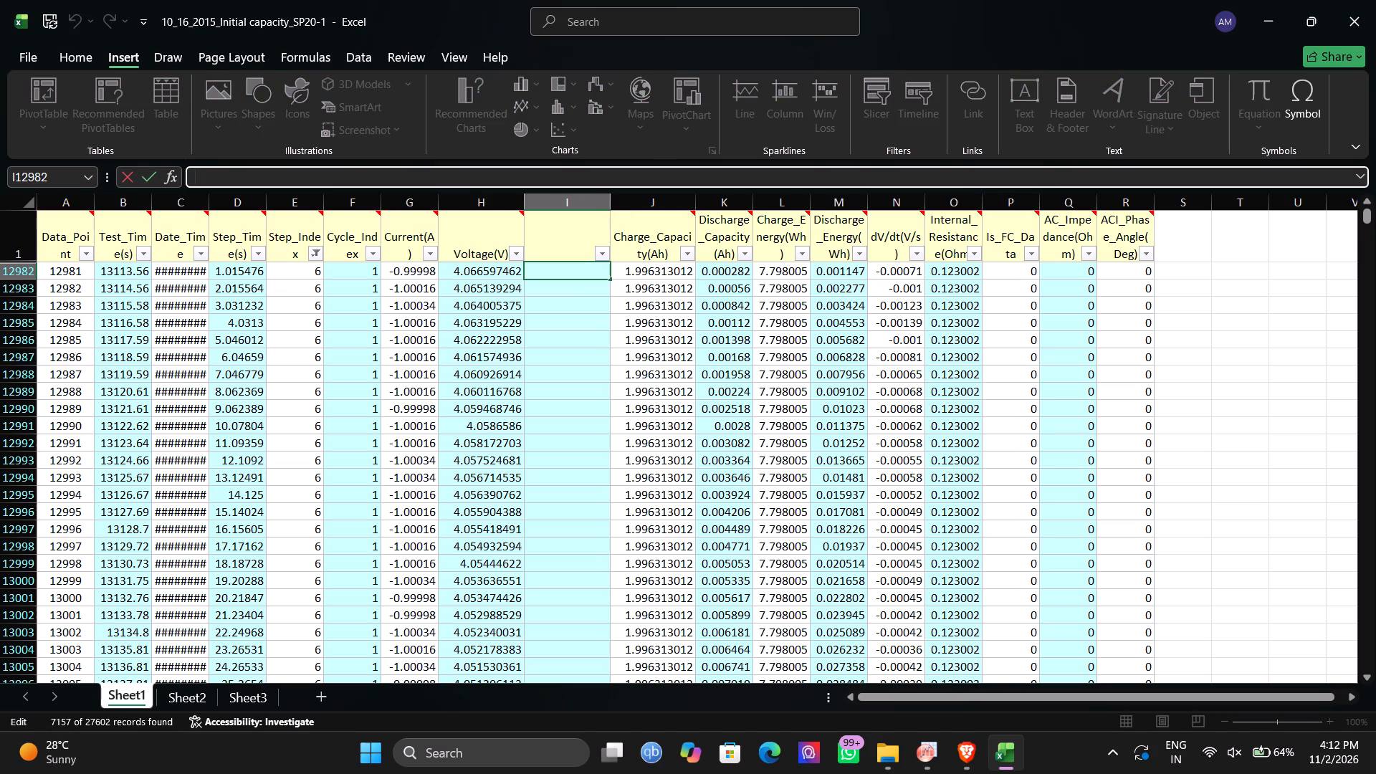
key("shift+plus")
key("BackSpace")
key("equal")
type("avs")
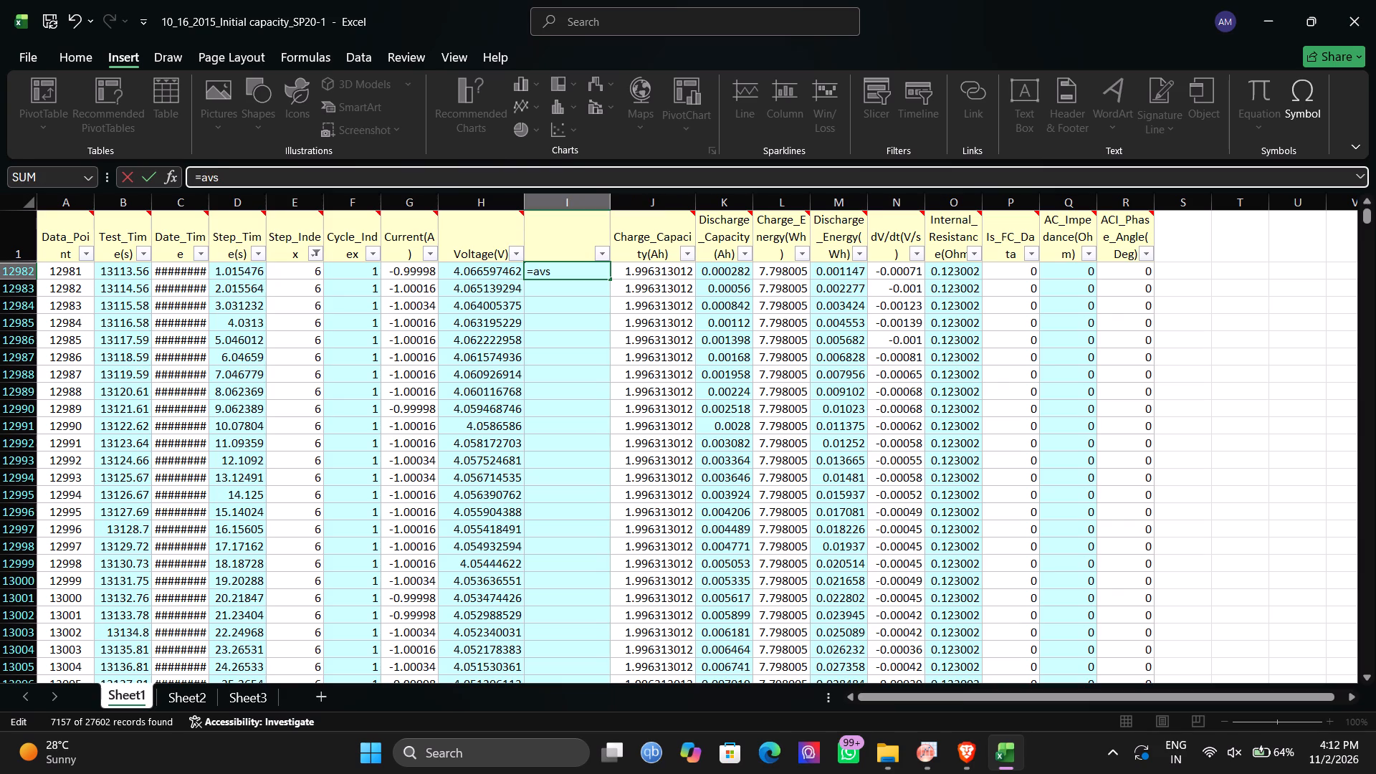
key("BackSpace")
key("BackSpace")
key("BackSpace")
key("shift+parenleft")
type("abs")
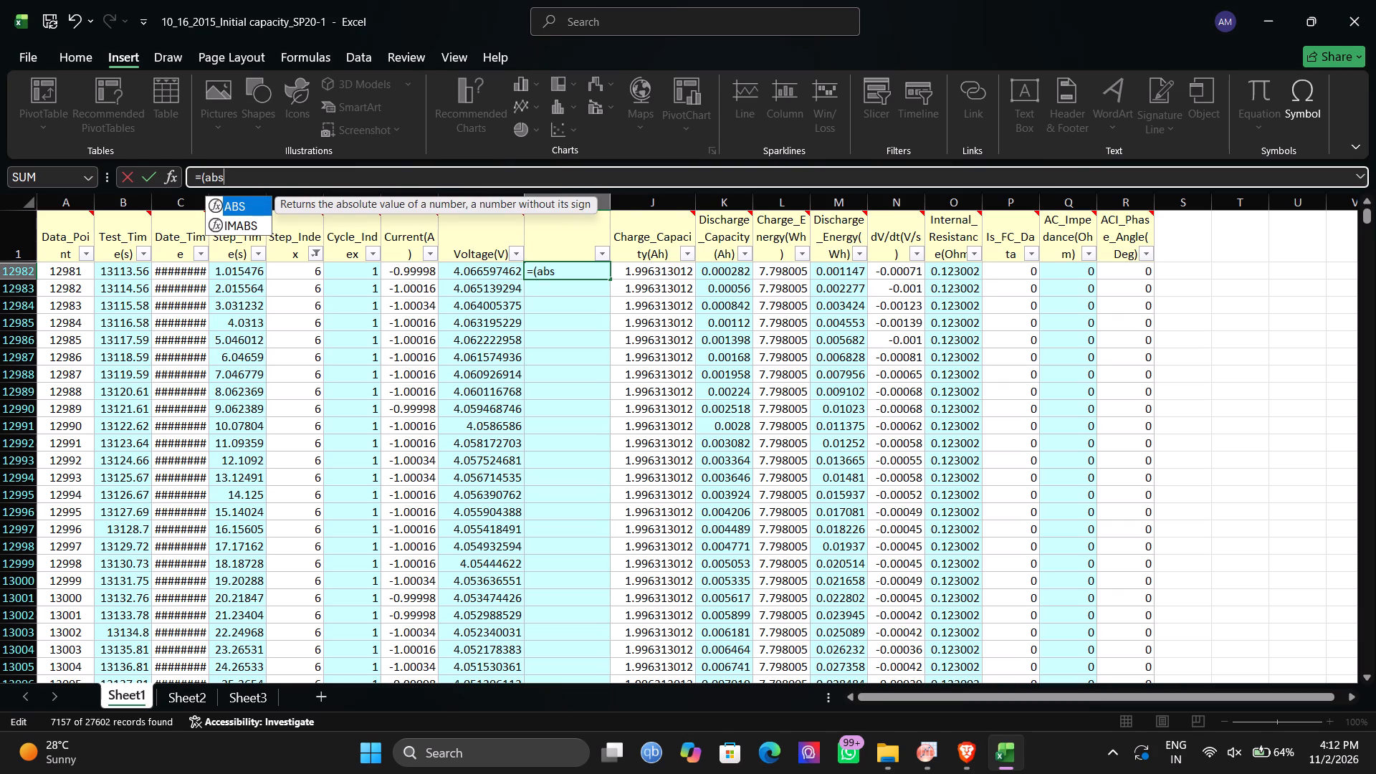
key("shift+parenright")
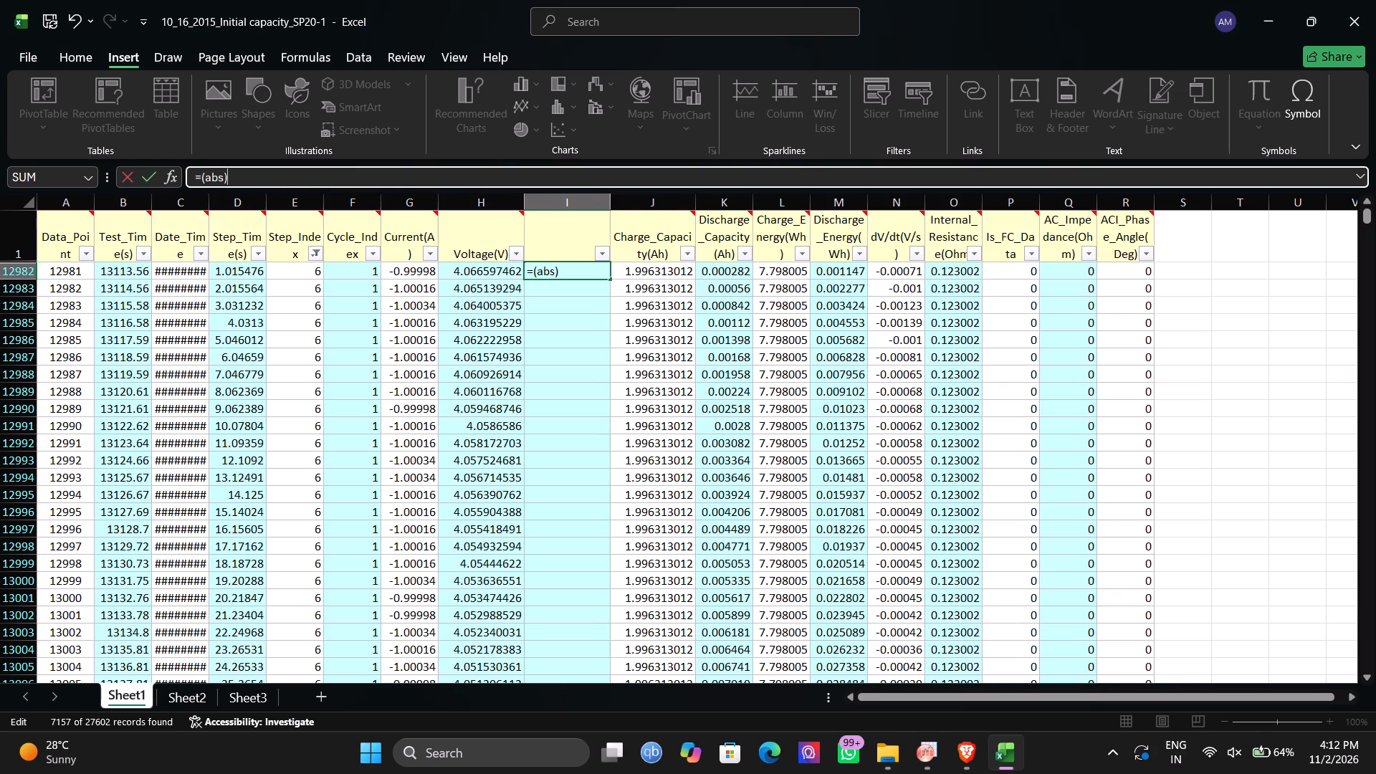
left_click(410, 274)
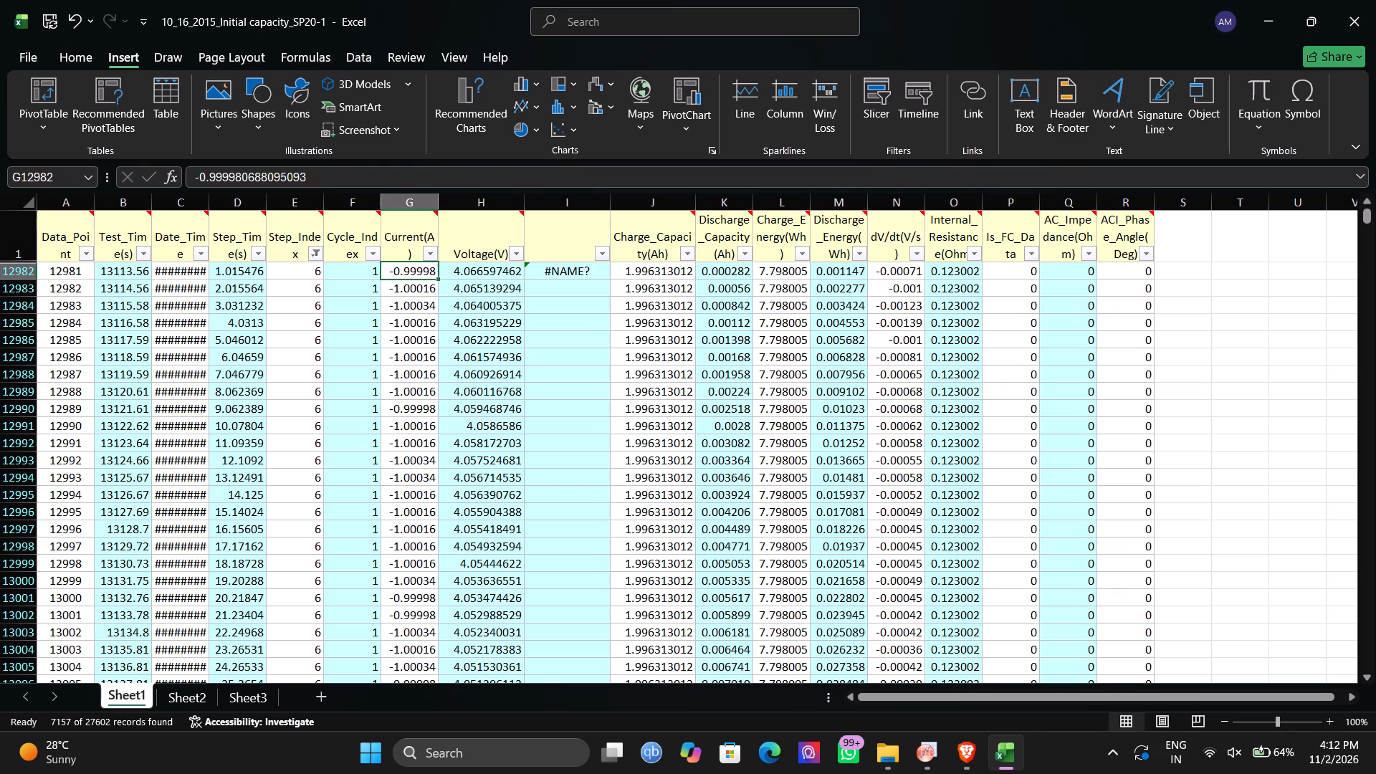
Change the formula in cell I12982 to =(abs(G12982)*(1/3600)), using the Current(A) value of the same row.
left_click(555, 273)
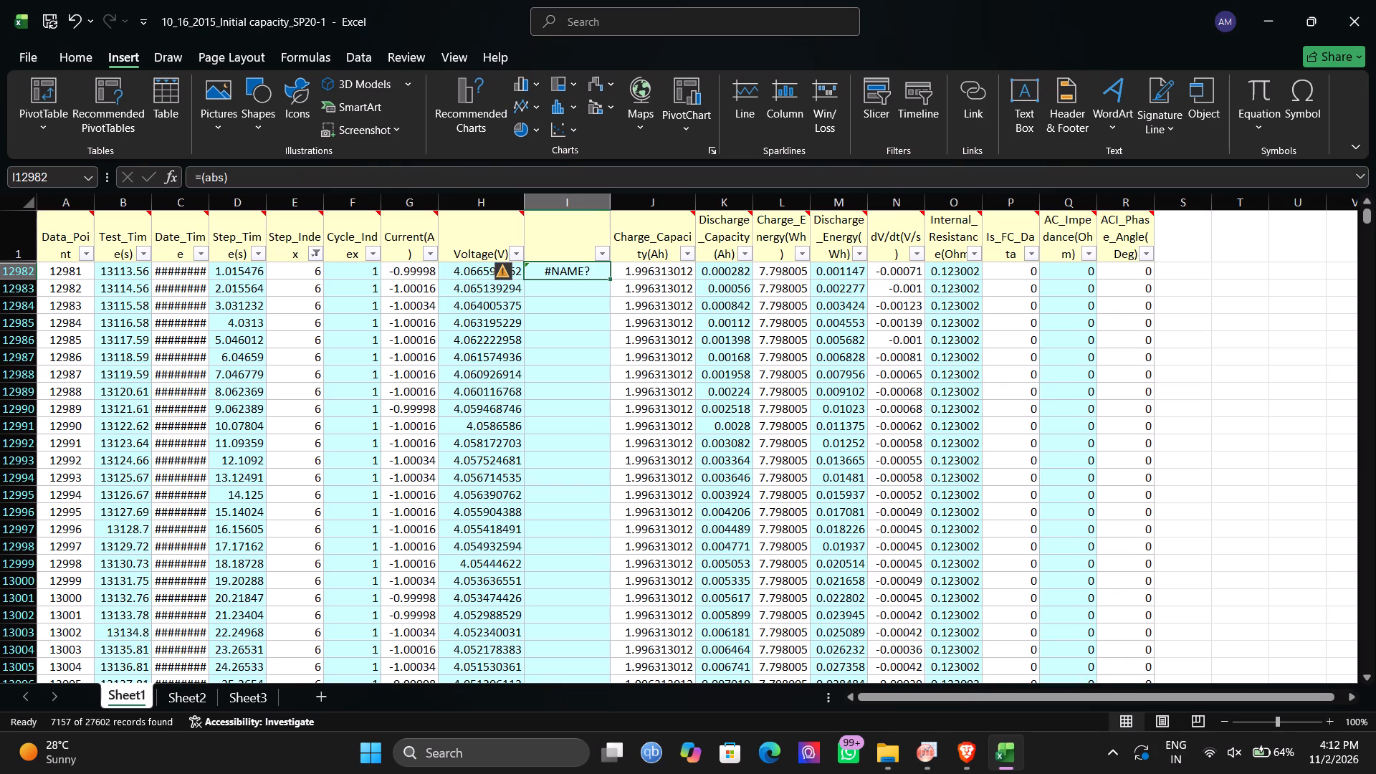
left_click(227, 178)
key("BackSpace")
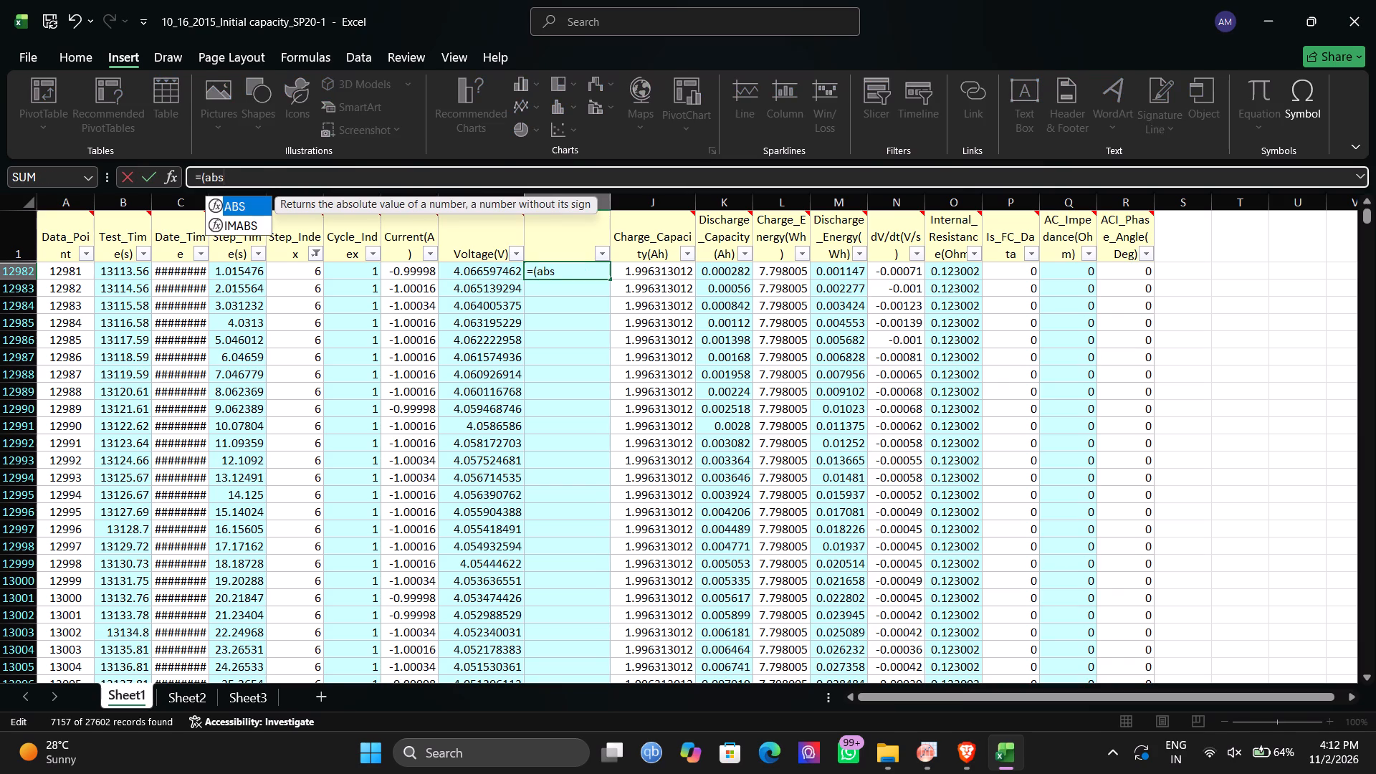
key("shift+parenleft")
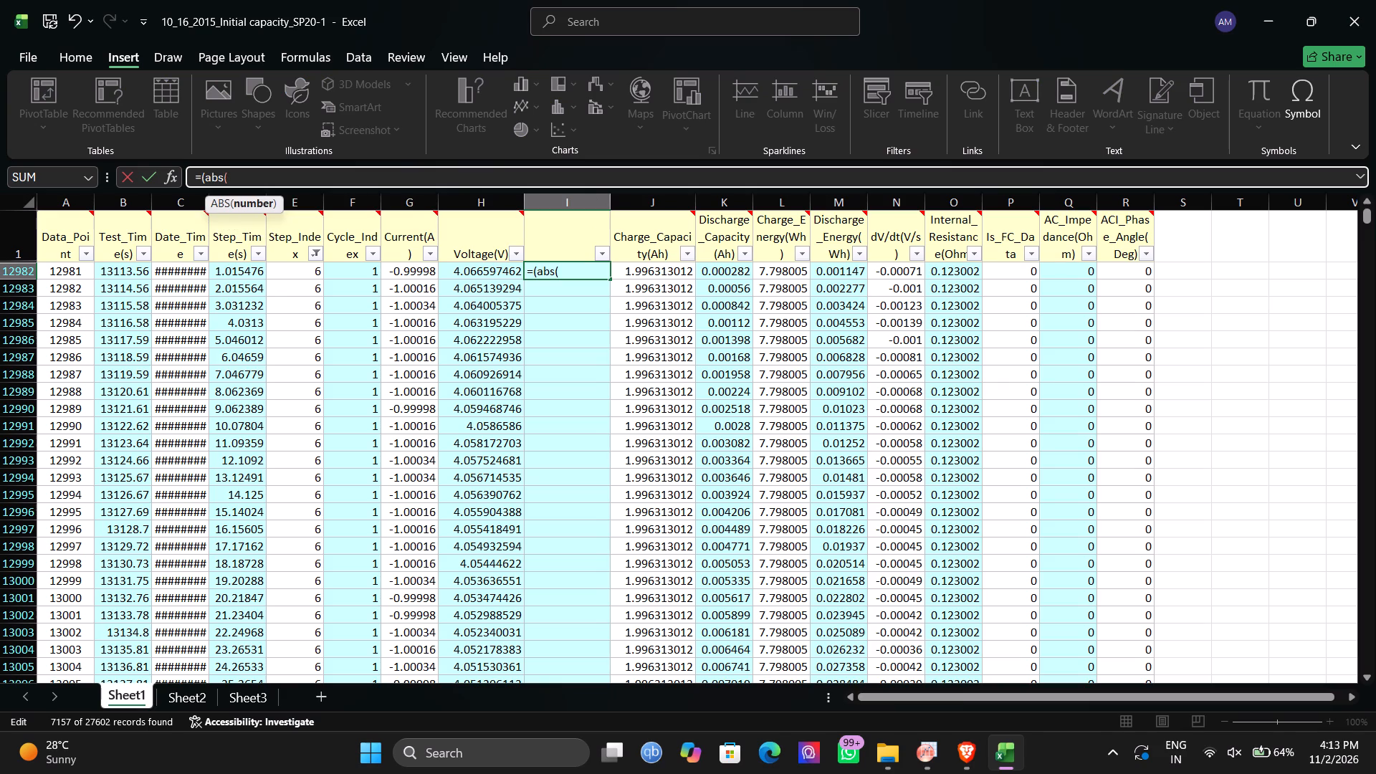
left_click(403, 272)
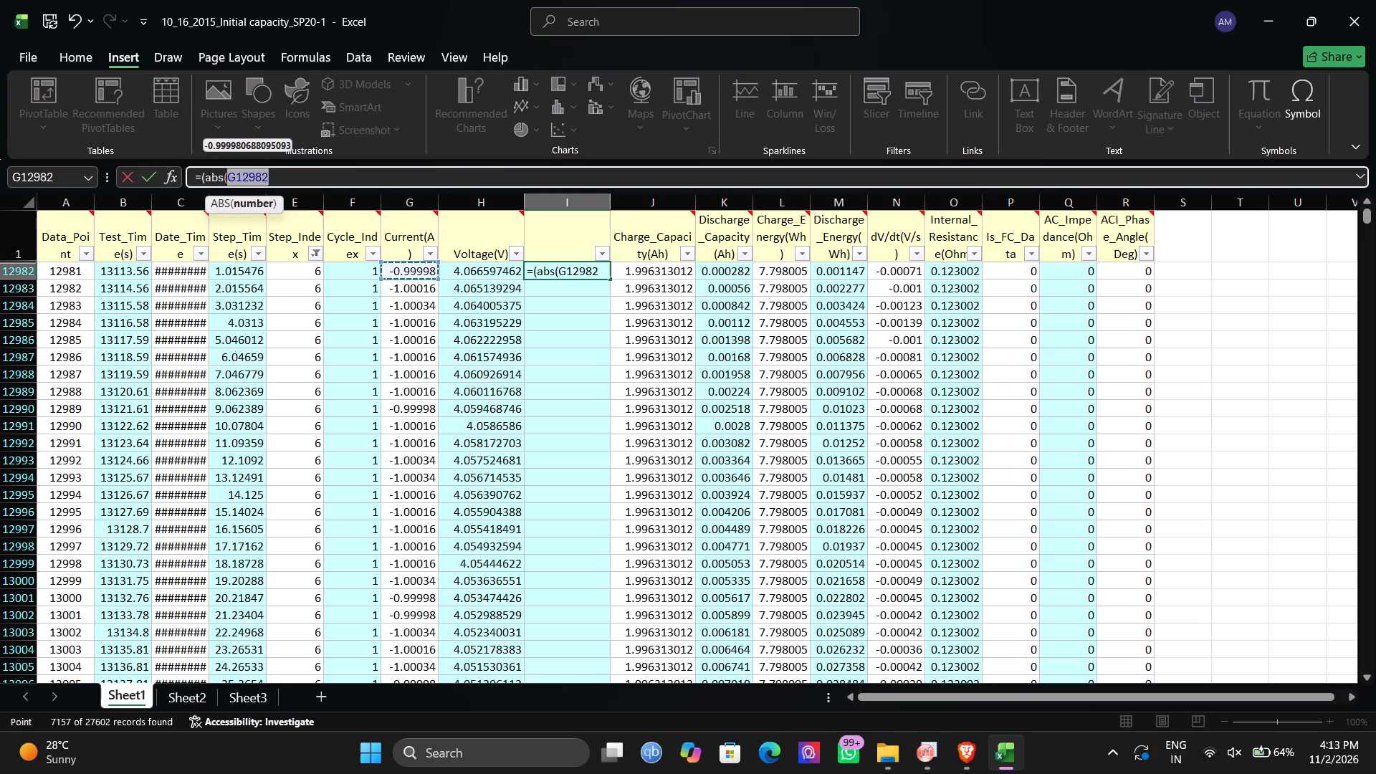
key("shift+parenright")
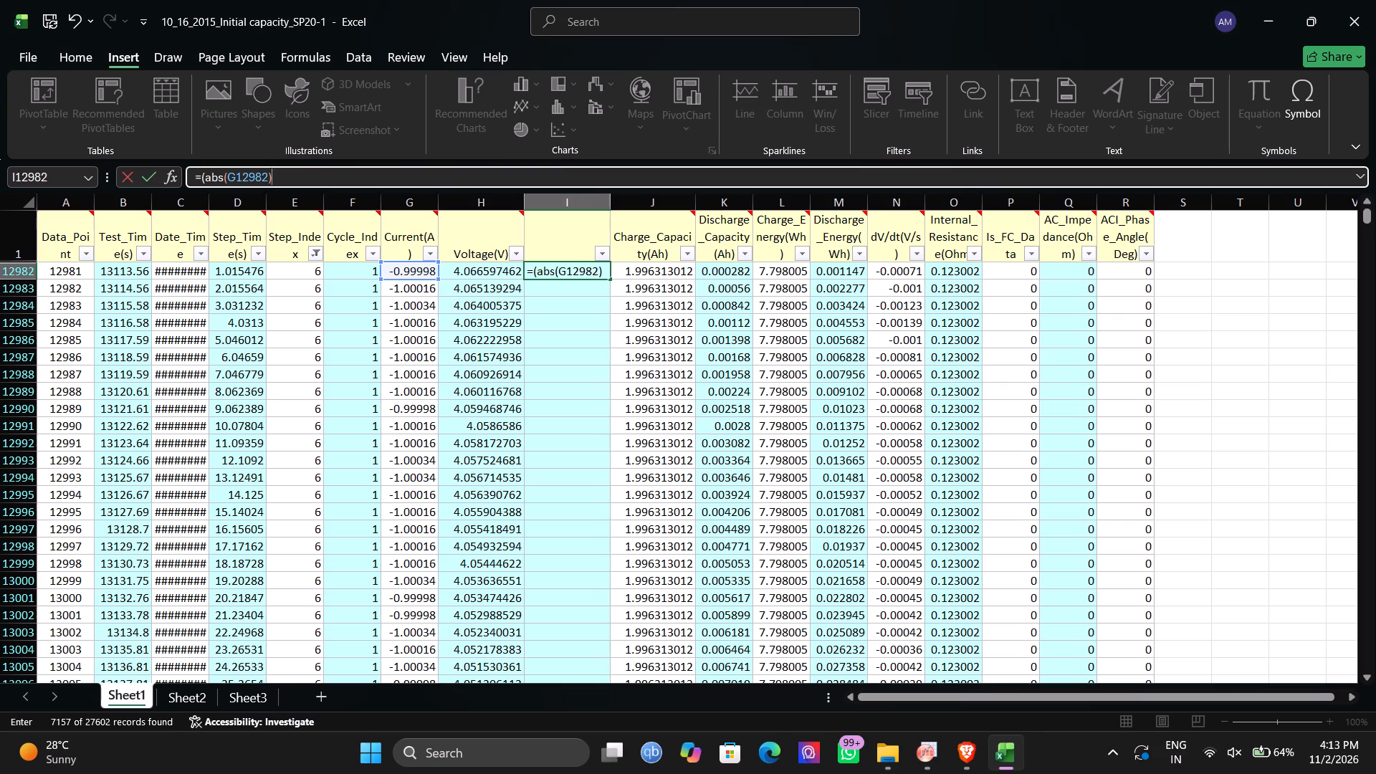
key("shift+asterisk")
key("shift+parenleft")
type("1/3600")
key("shift+parenright")
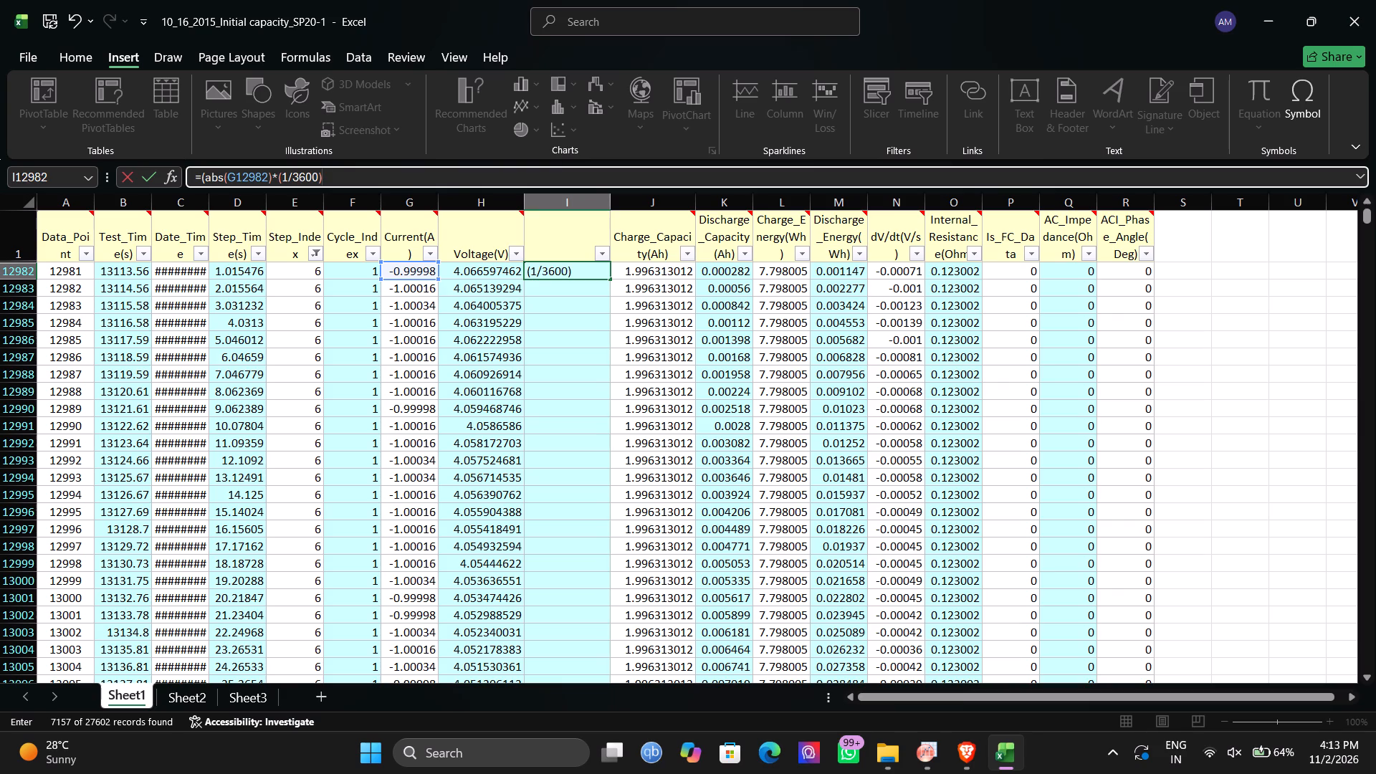
key("shift+parenright")
key("Return")
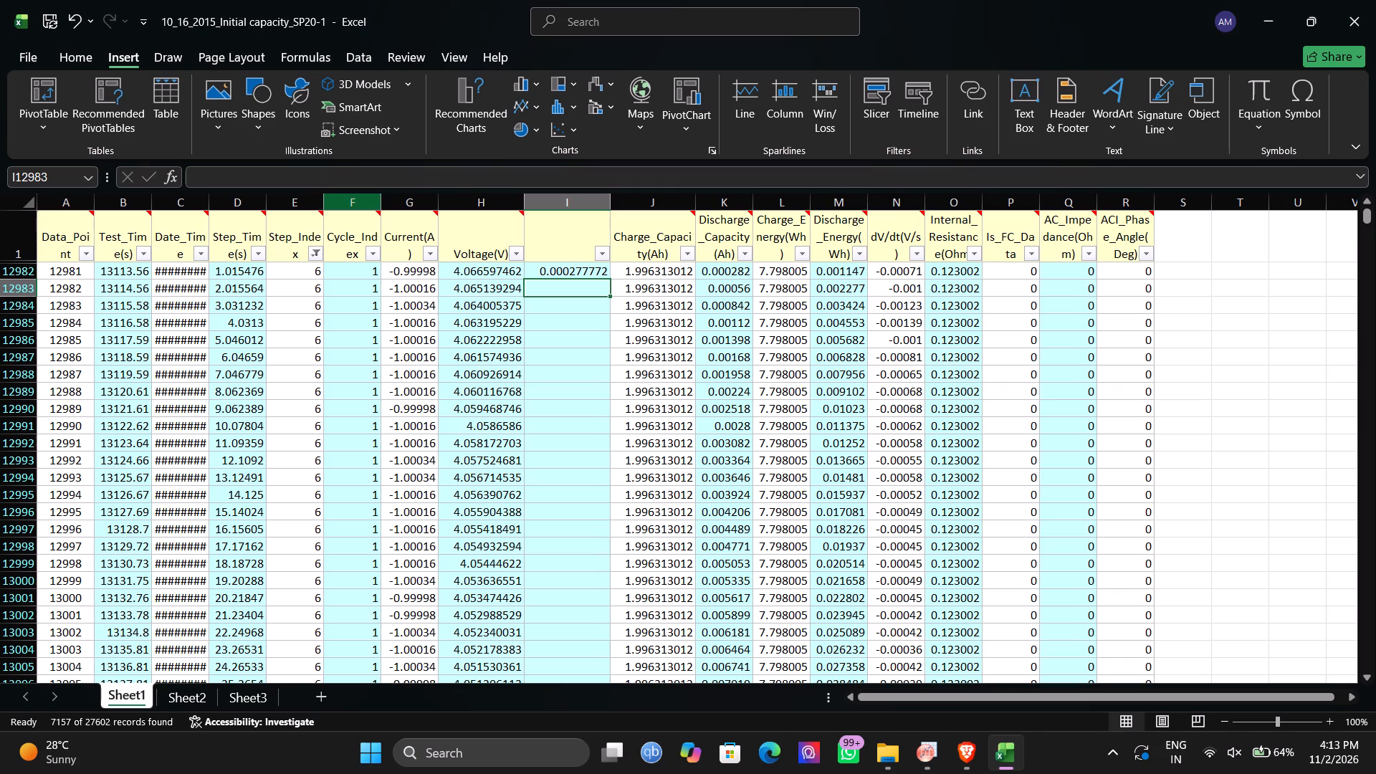
Enter the cumulative formula =I12982+(abs(G12983)*(1/3600)) in cell I12983, adding the row's absolute current contribution to the value above.
left_click(535, 289)
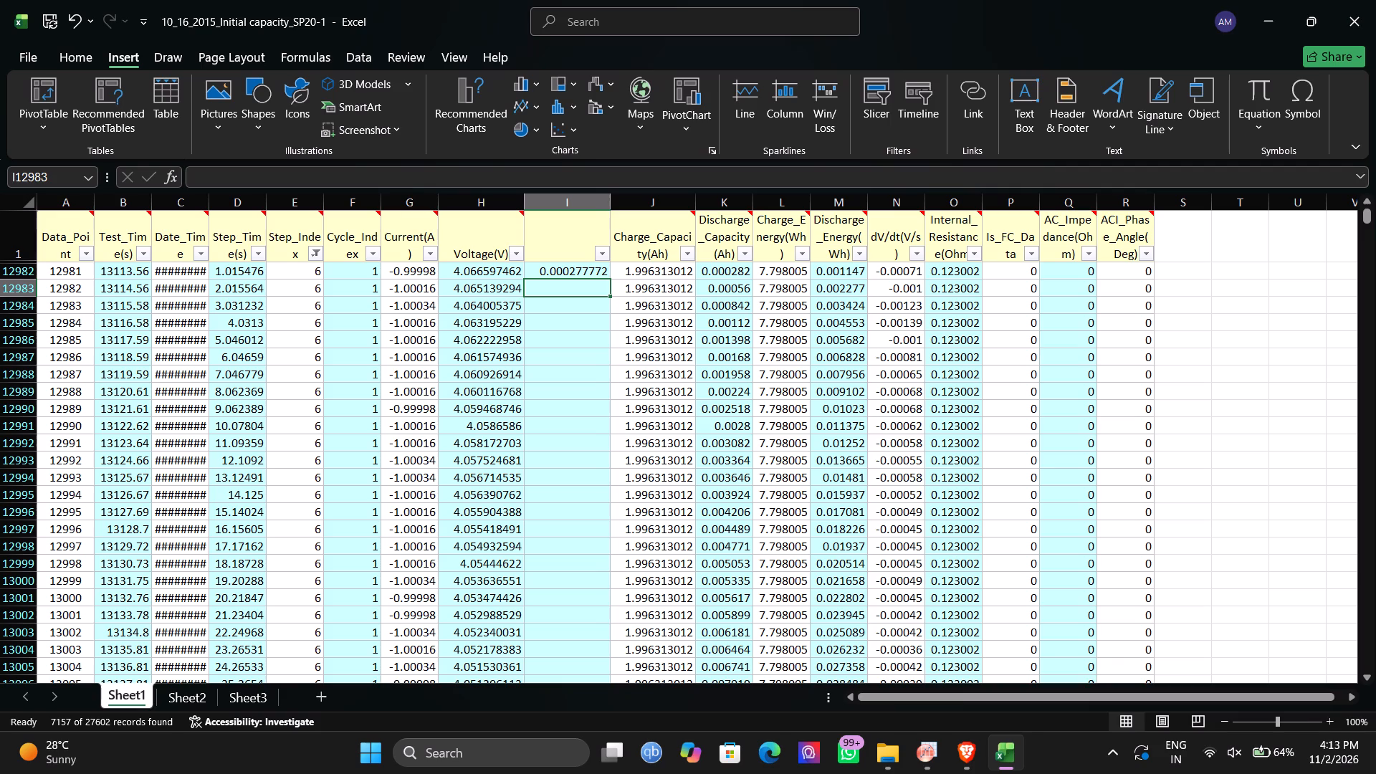
key("equal")
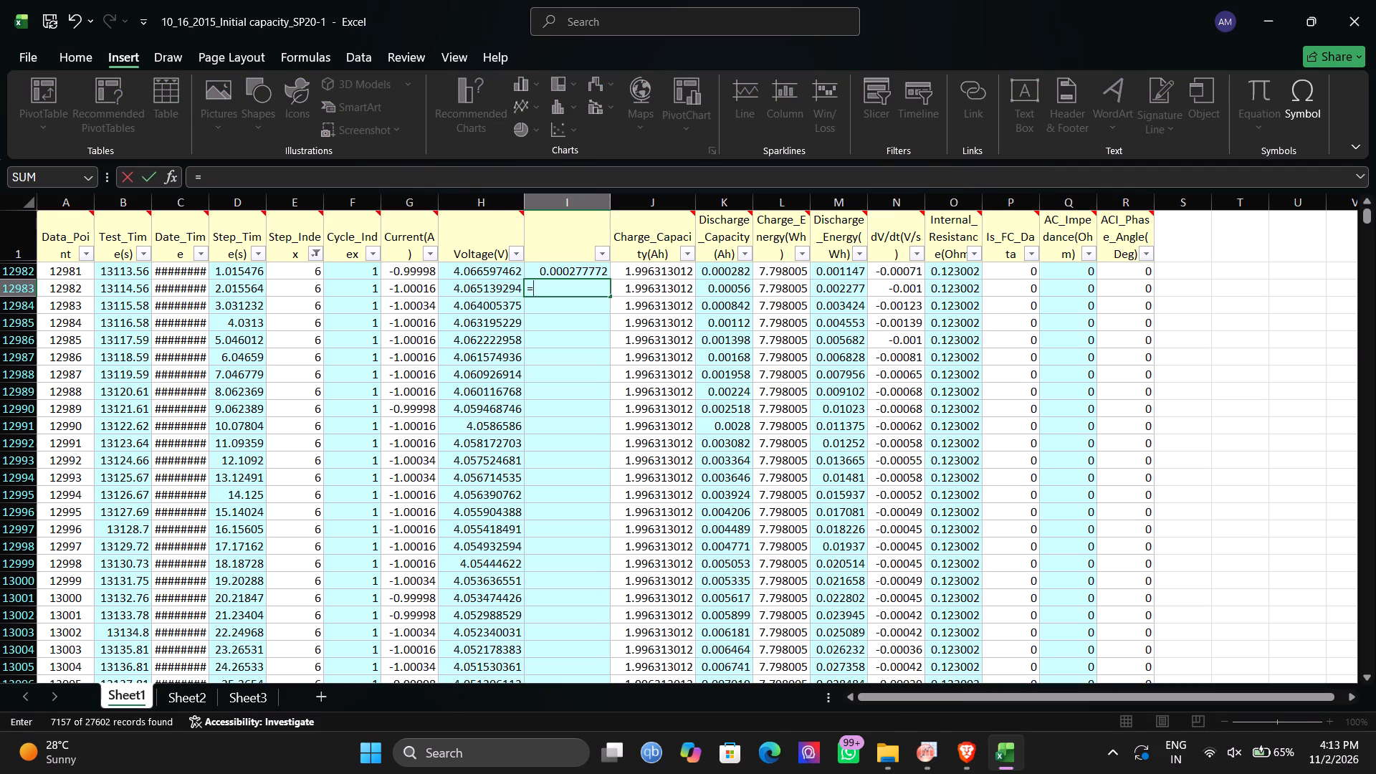
left_click(553, 272)
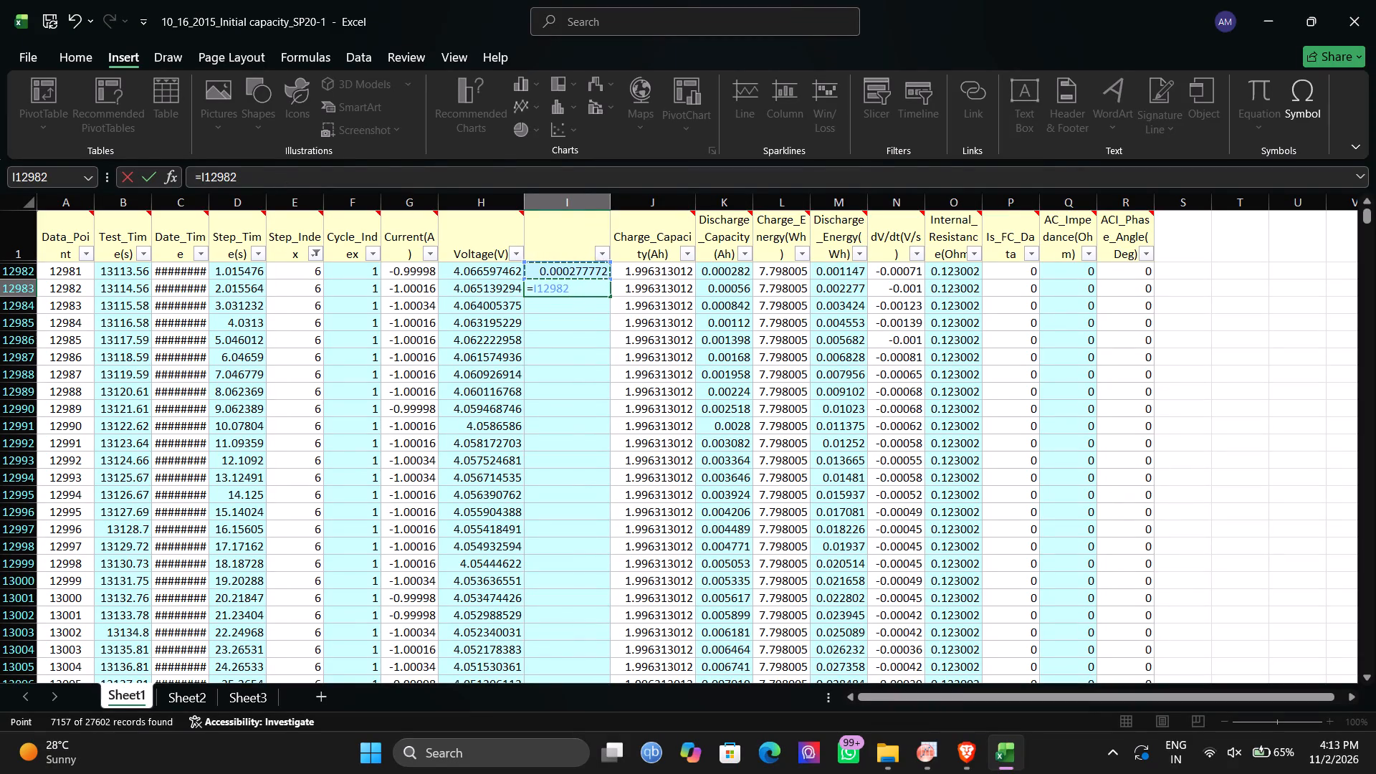
left_click(243, 176)
key("shift+plus")
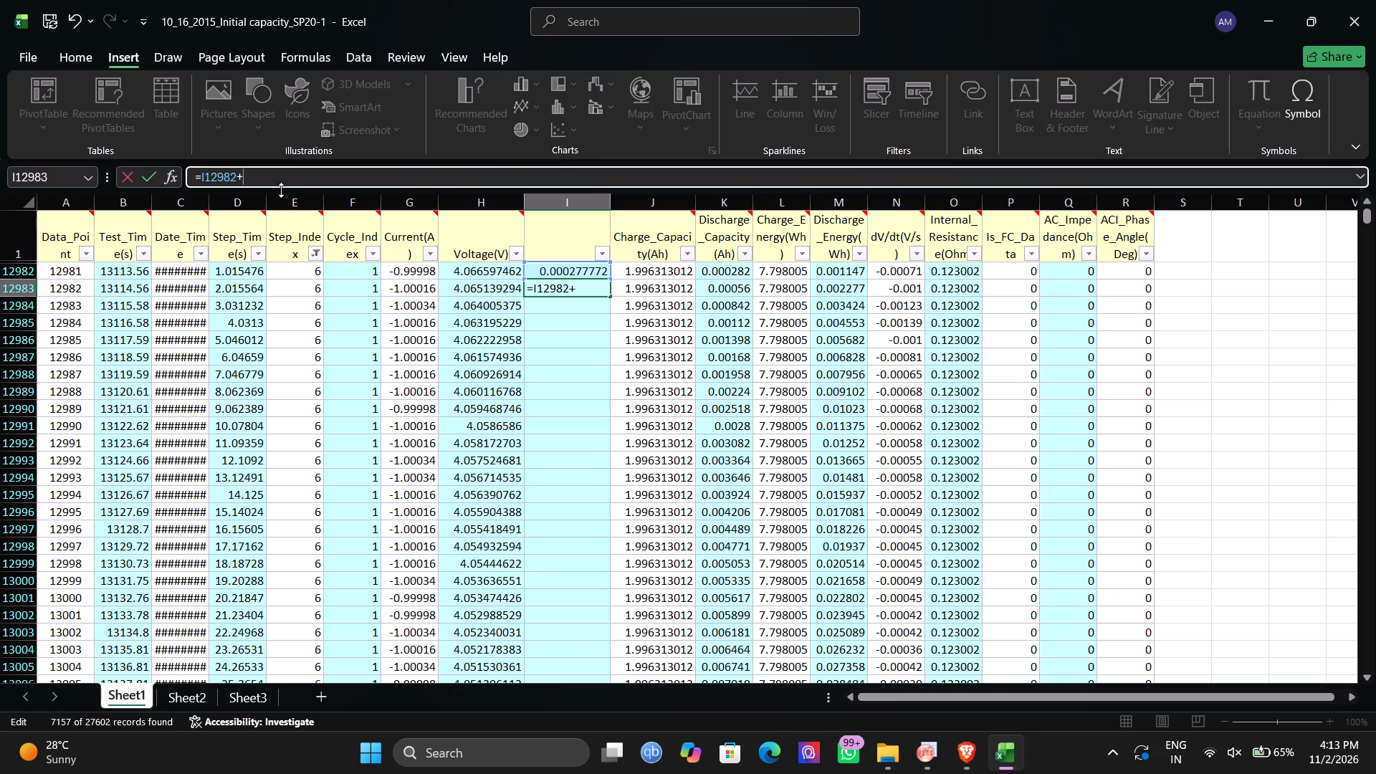
type("(abs")
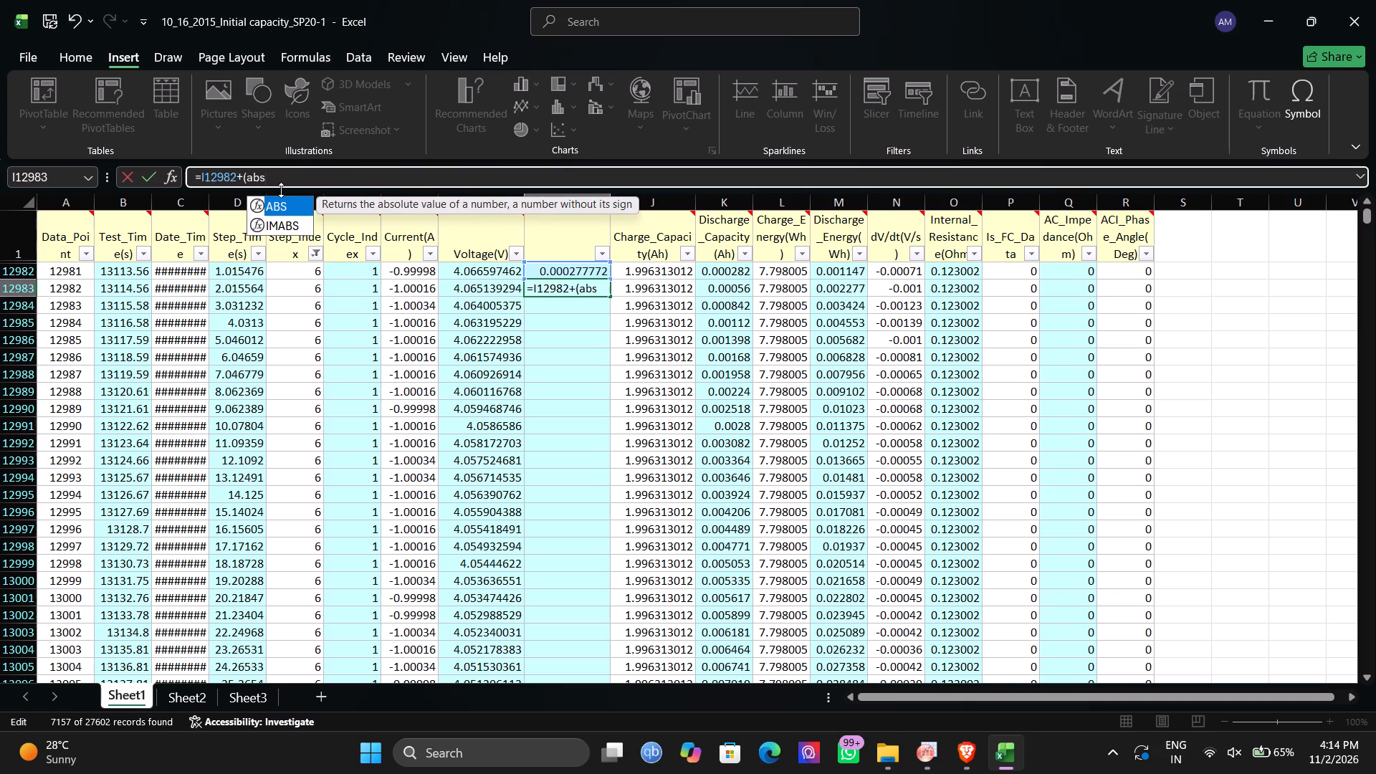
key("shift+parenleft")
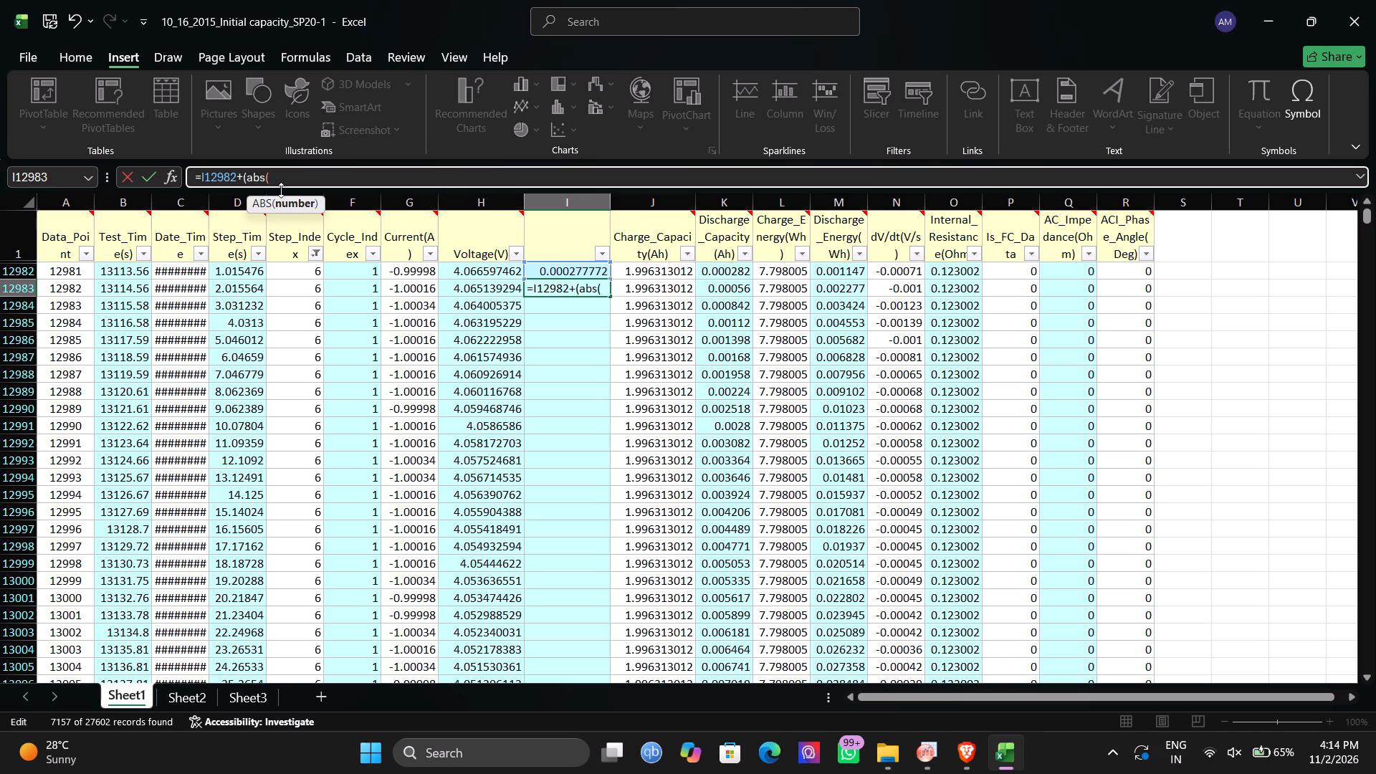
left_click(426, 290)
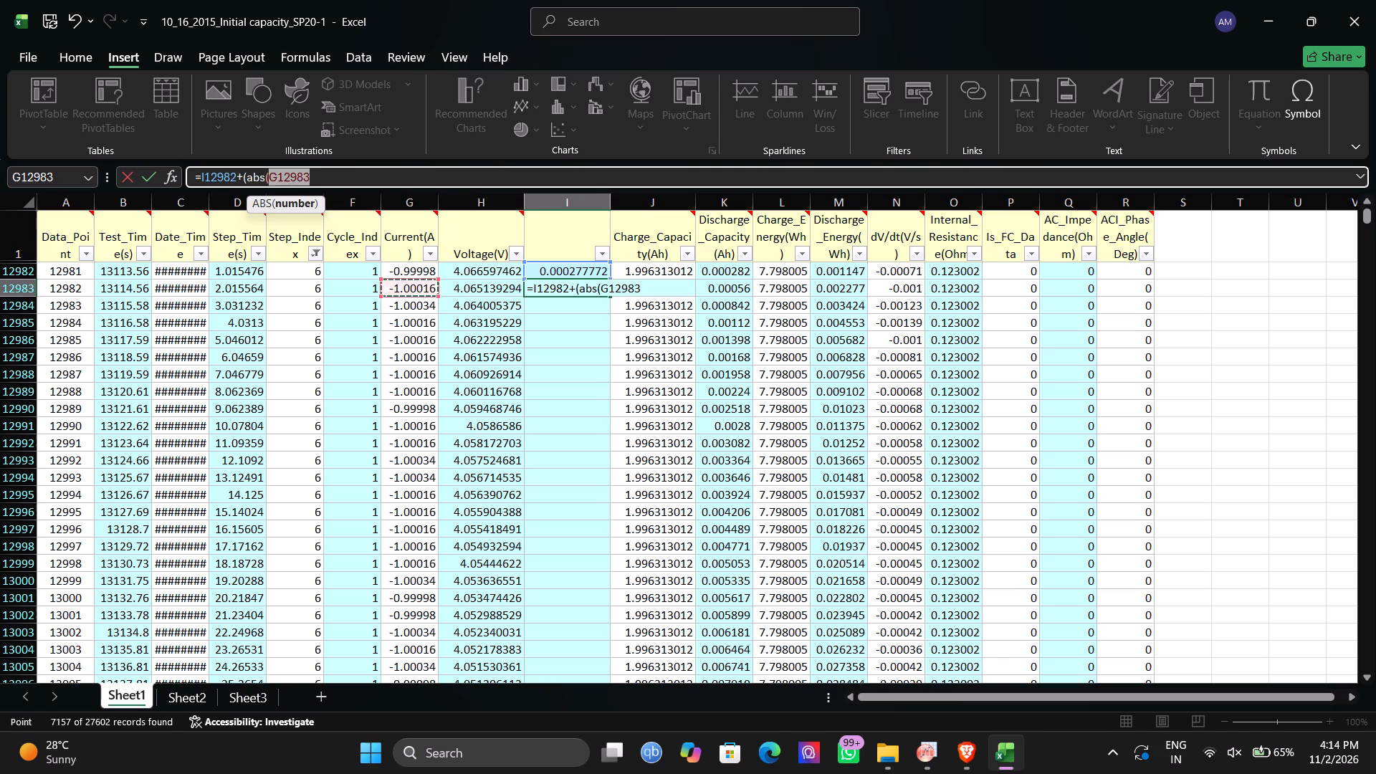
key("shift+parenright")
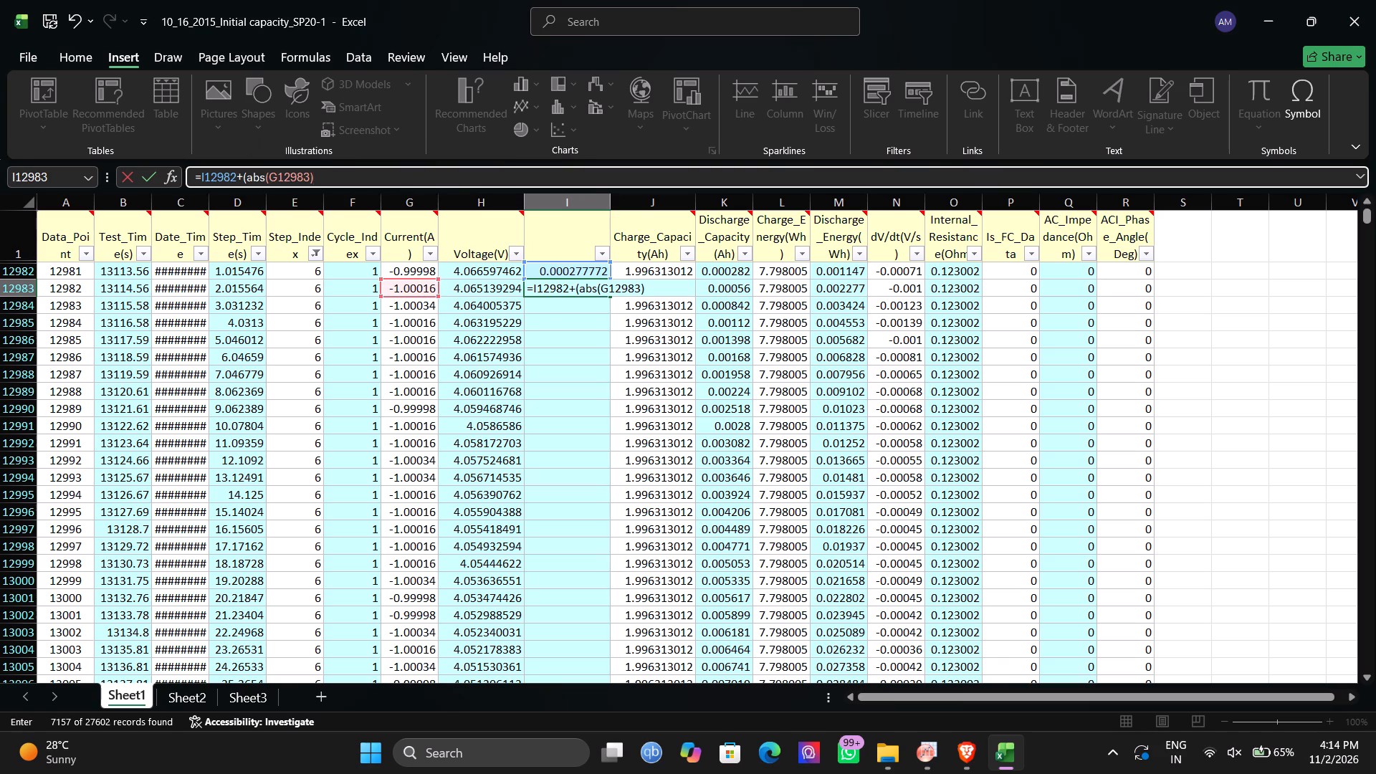
key("shift+asterisk")
key("shift+parenleft")
key("1")
key("slash")
key("3")
type("600")
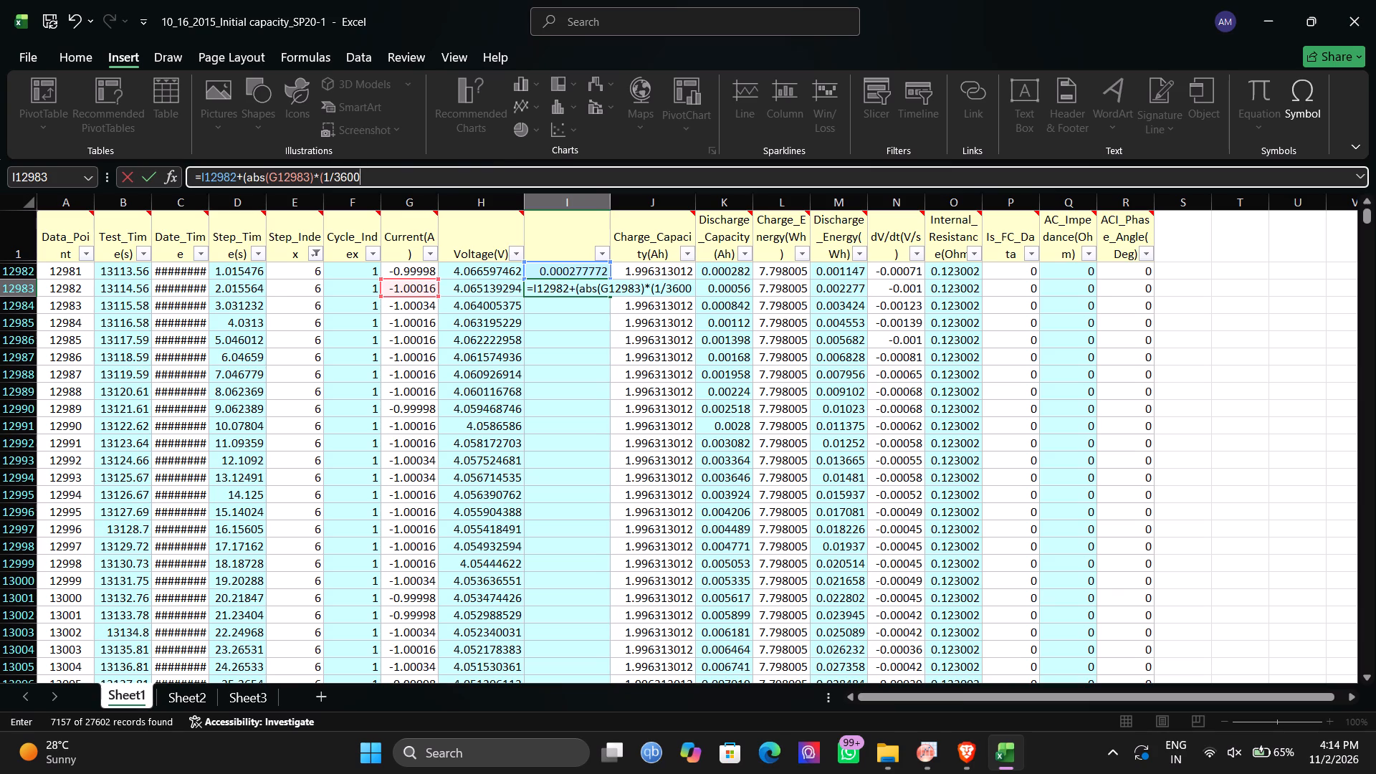
key("shift+parenright")
key("Return")
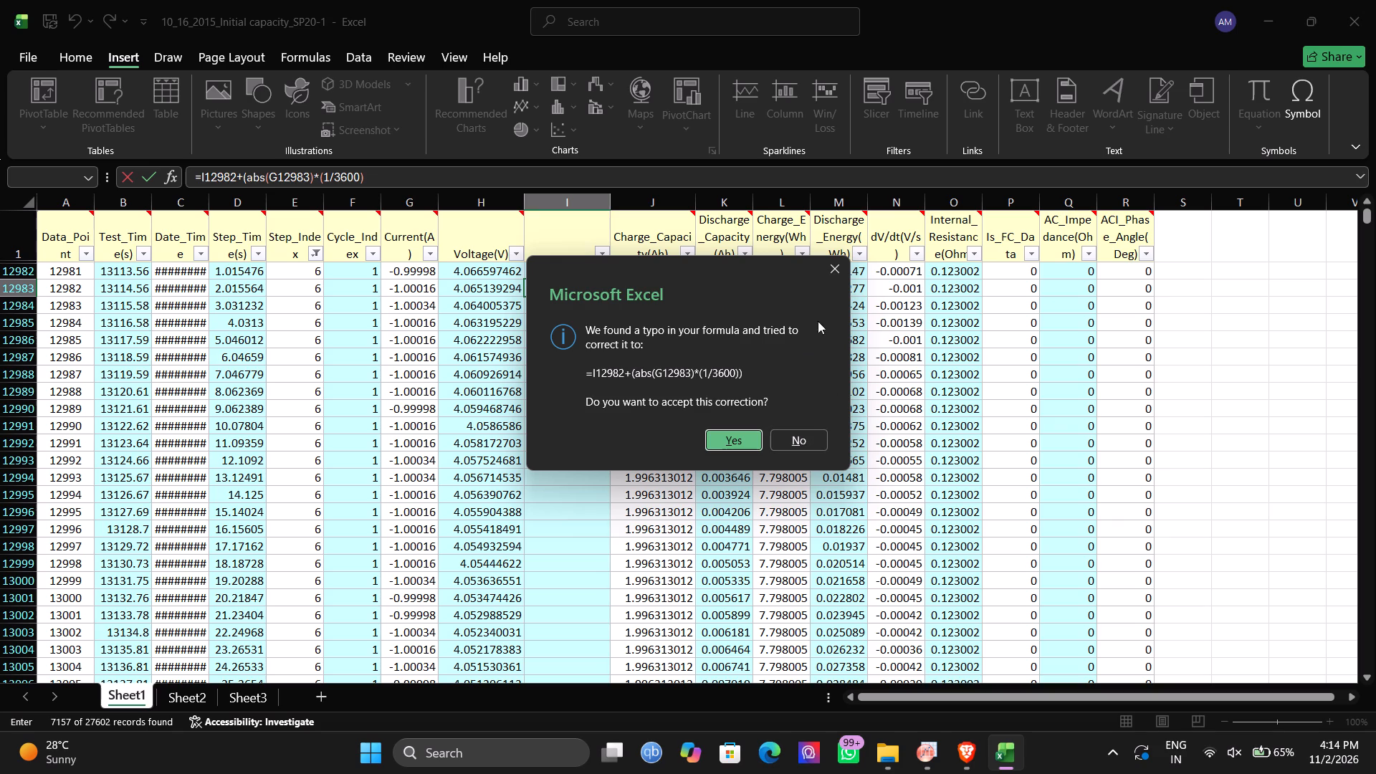
left_click(831, 268)
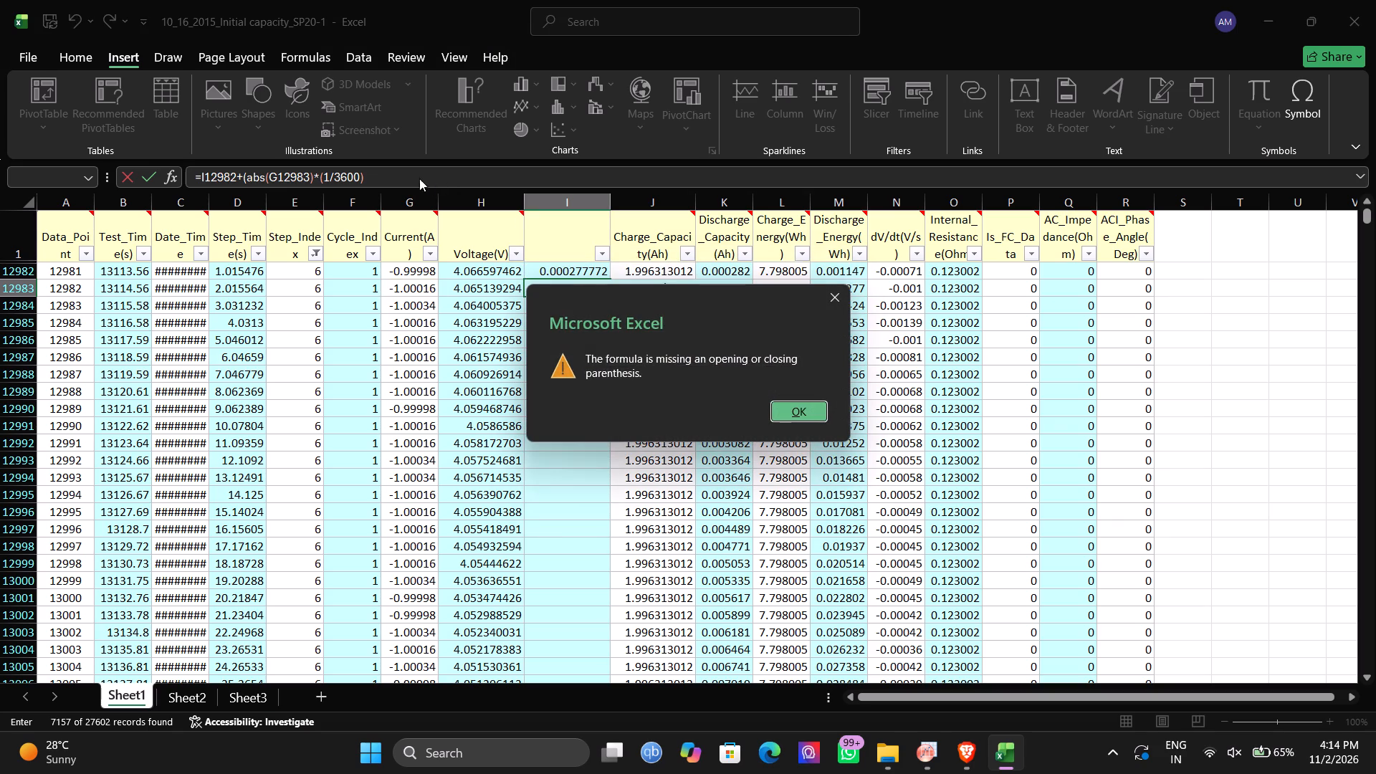
left_click(813, 413)
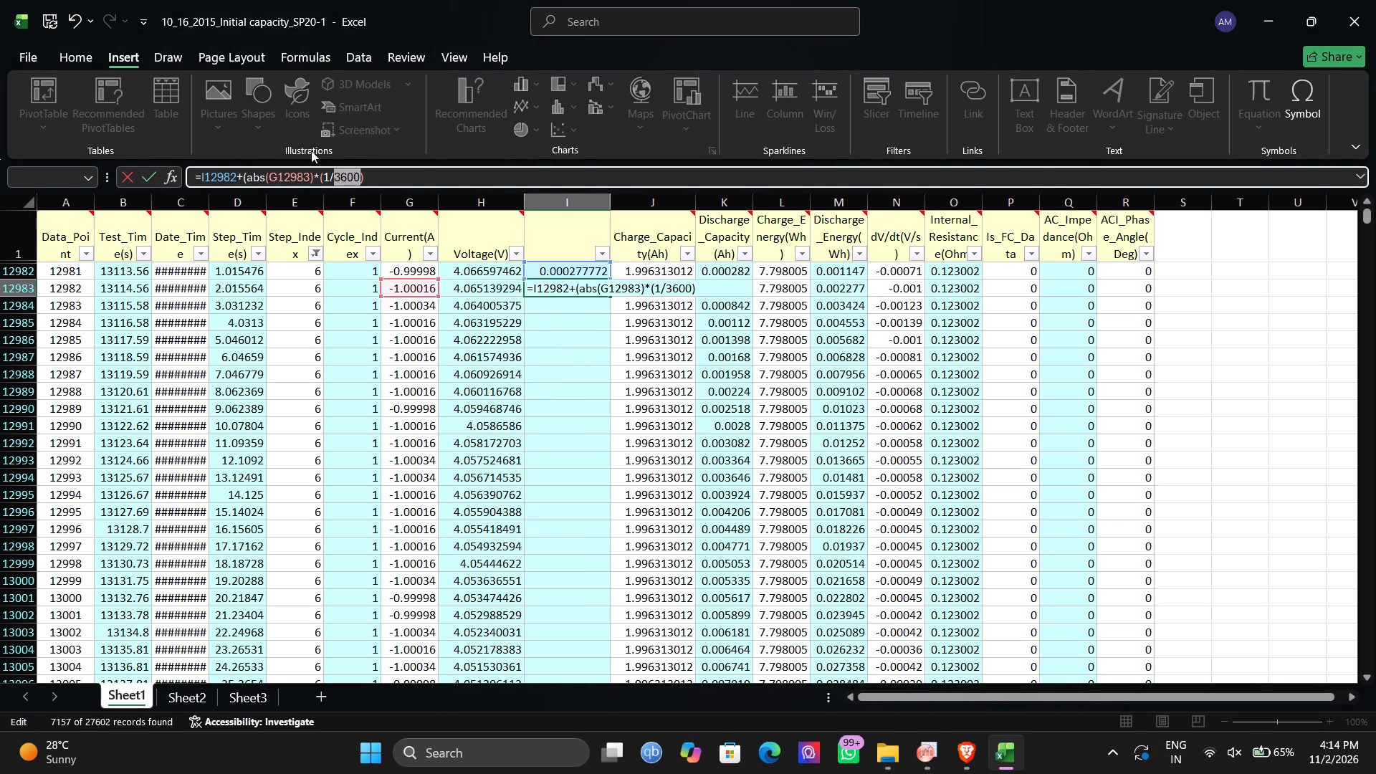
left_click(377, 169)
key("shift+parenright")
key("Return")
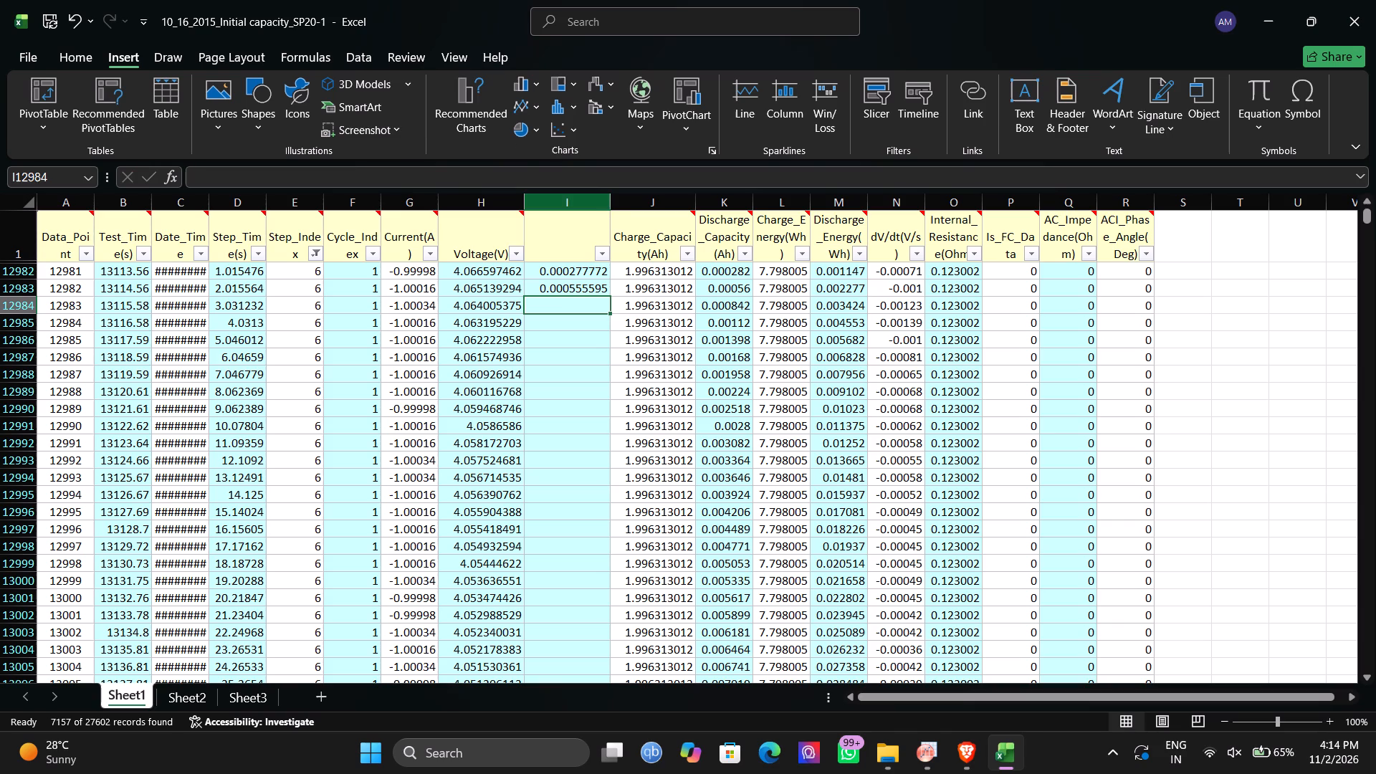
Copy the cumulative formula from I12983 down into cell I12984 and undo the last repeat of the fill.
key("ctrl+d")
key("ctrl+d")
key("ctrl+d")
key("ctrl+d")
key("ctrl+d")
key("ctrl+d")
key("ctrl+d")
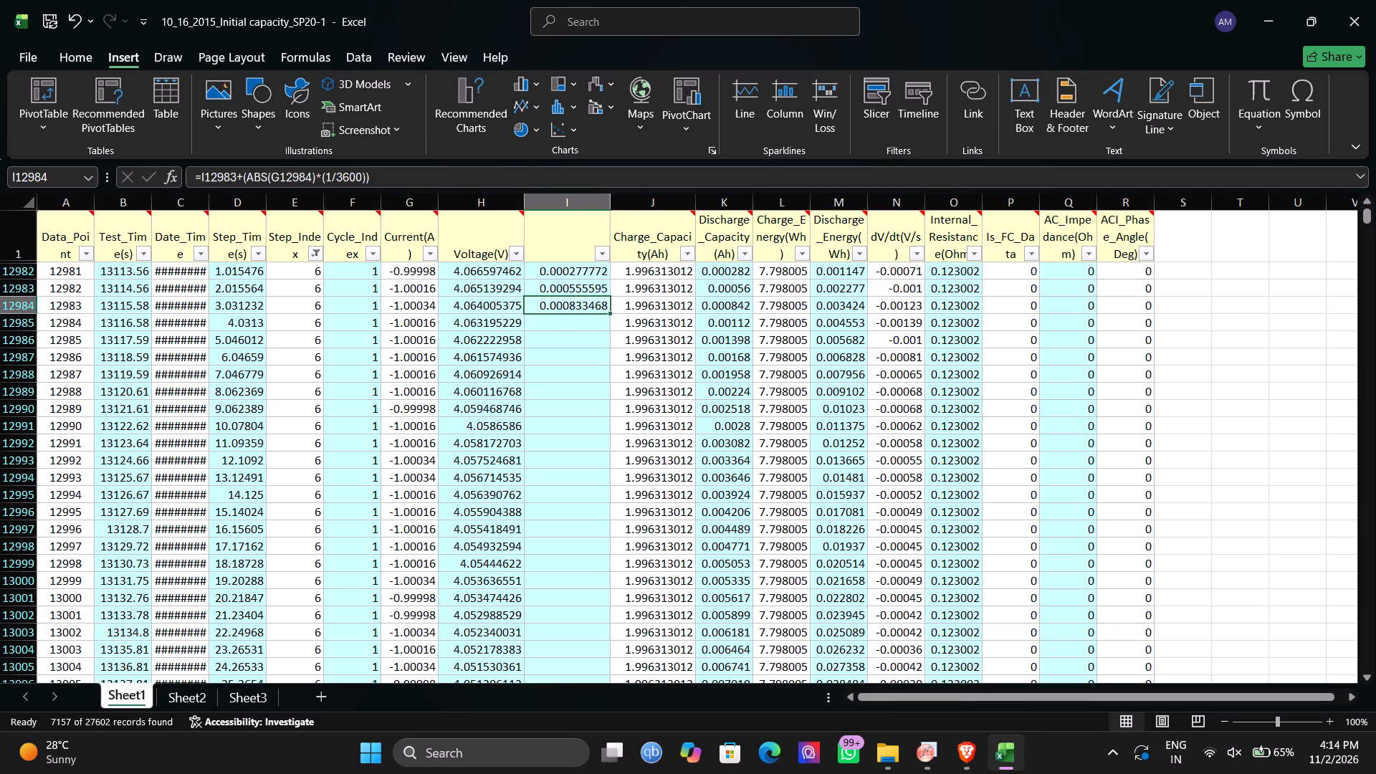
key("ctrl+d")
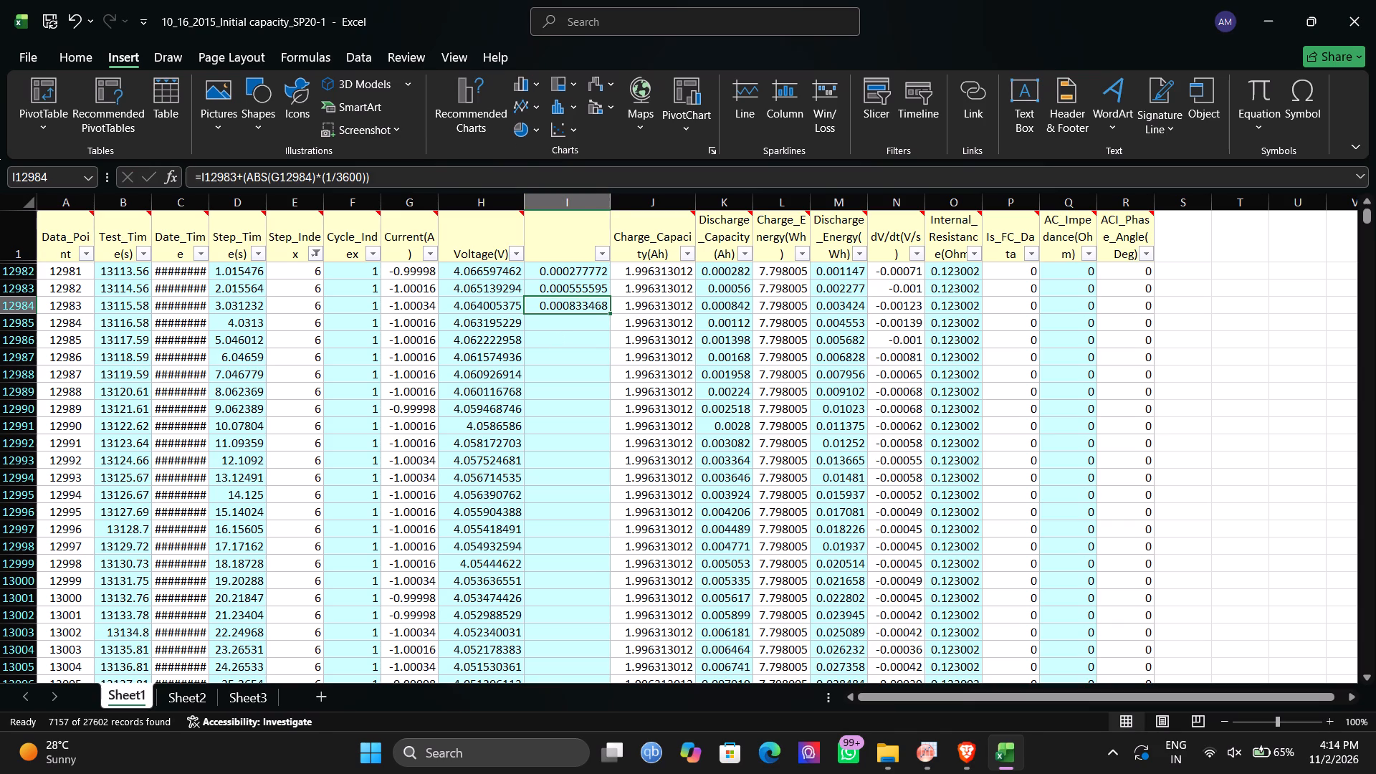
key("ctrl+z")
Fill the cumulative formula from cell I12983 down column I to row 13058.
left_click(601, 290)
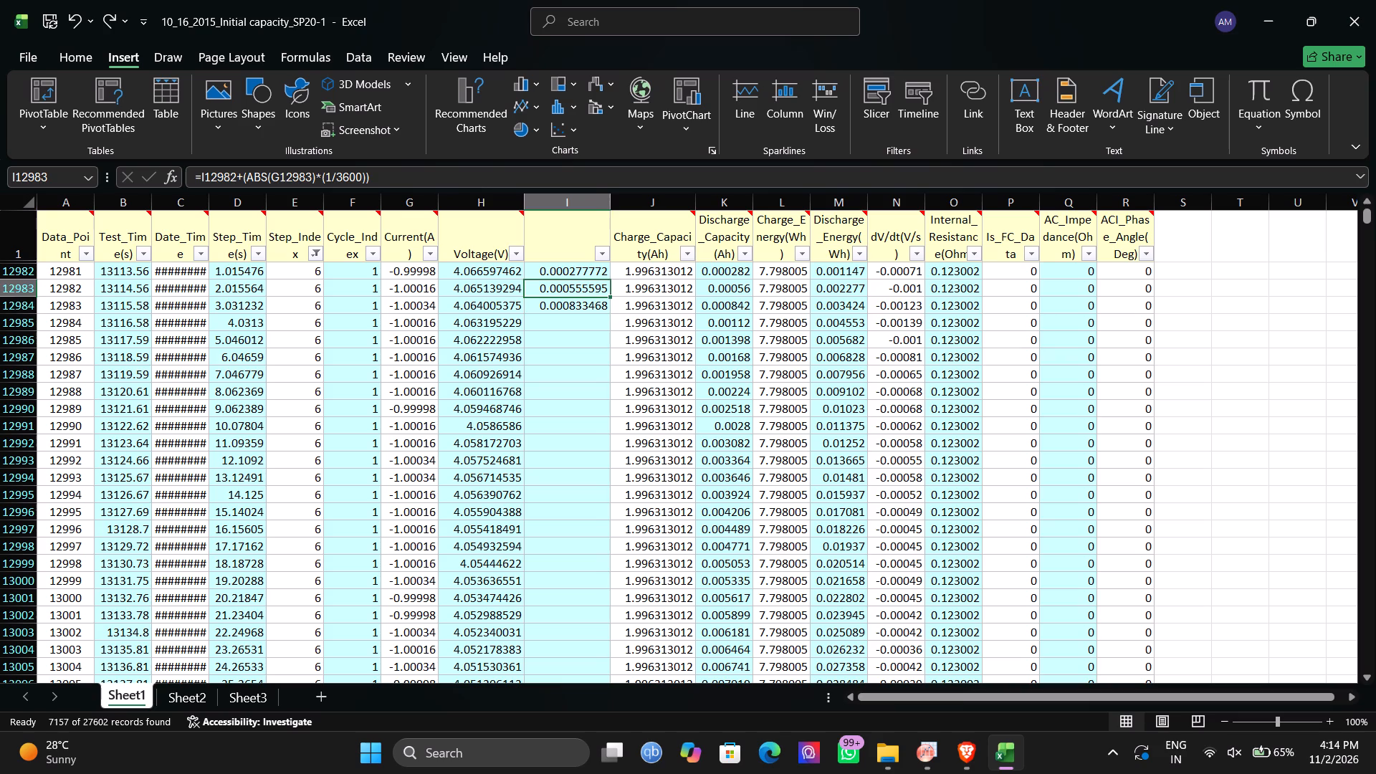
left_click_drag(611, 298, 642, 773)
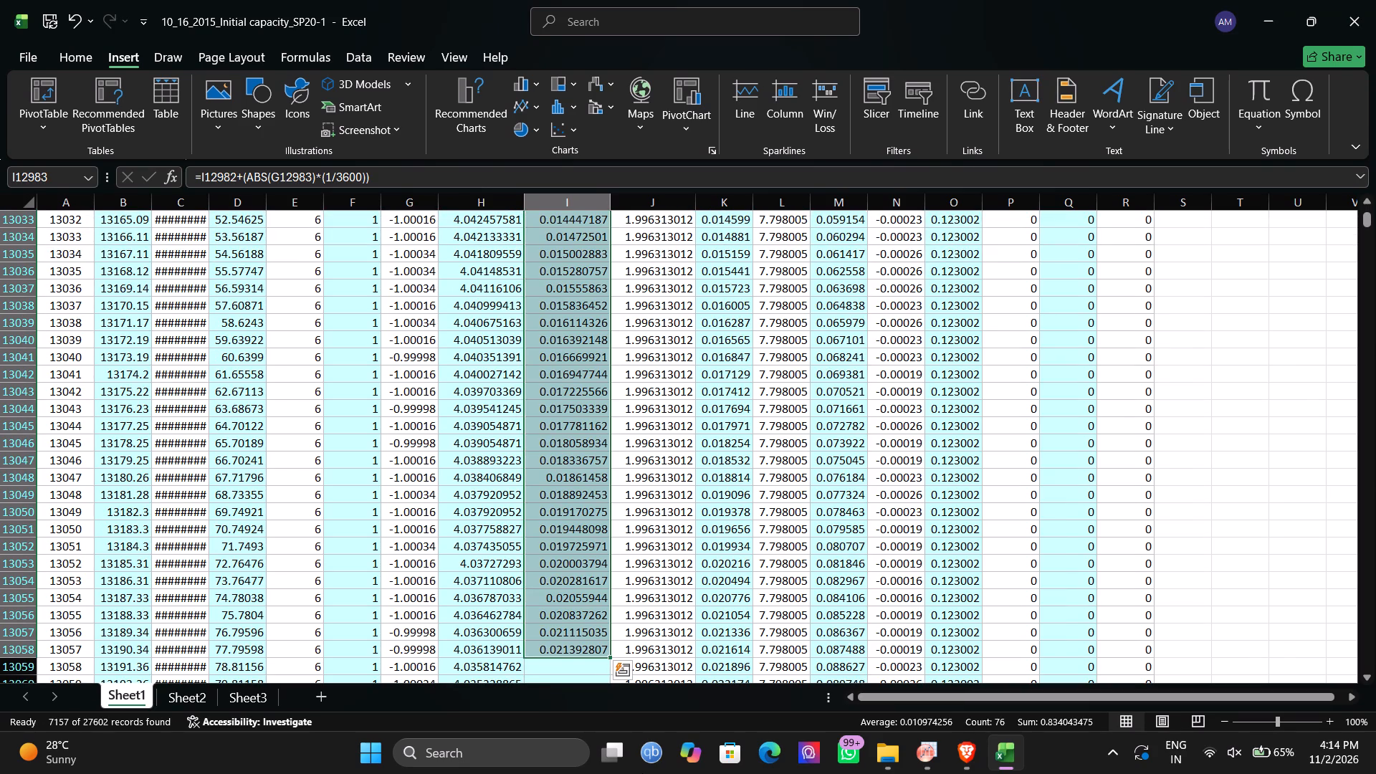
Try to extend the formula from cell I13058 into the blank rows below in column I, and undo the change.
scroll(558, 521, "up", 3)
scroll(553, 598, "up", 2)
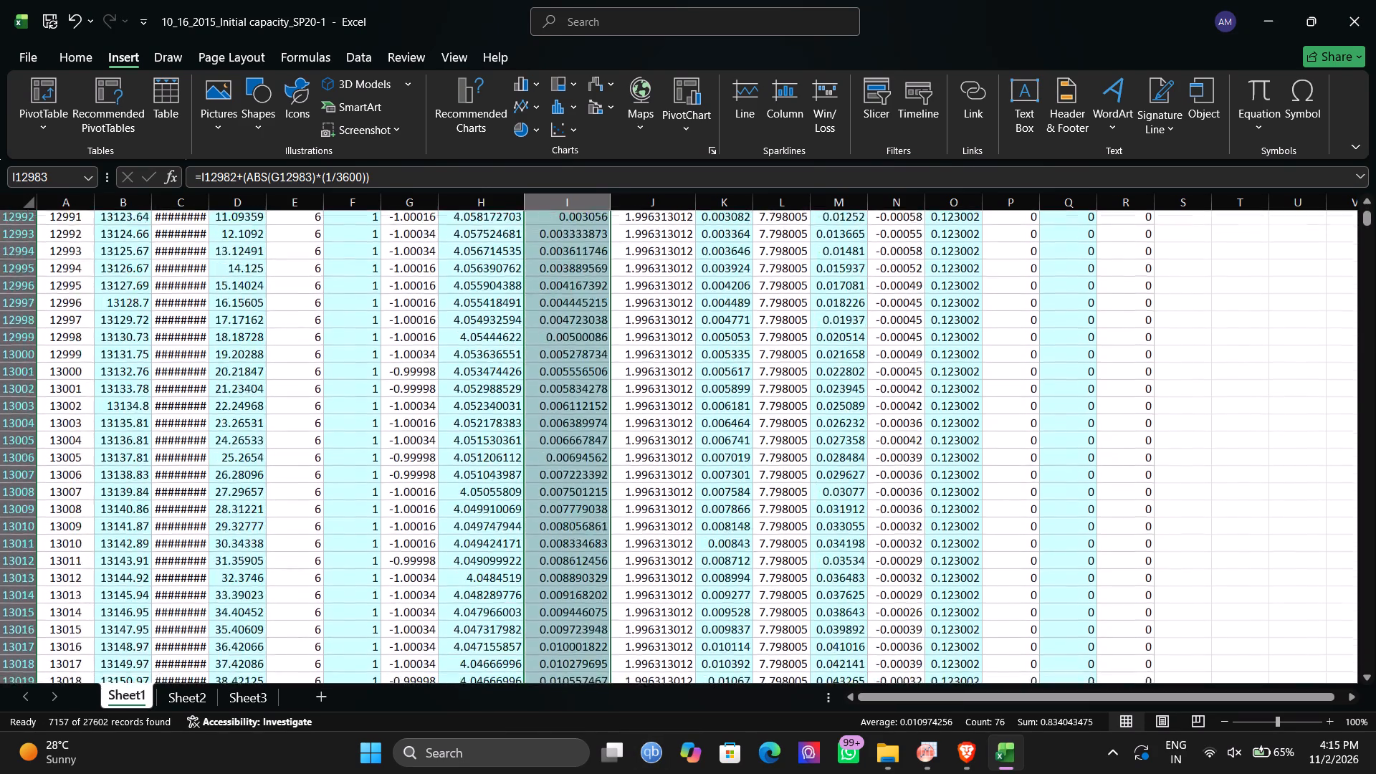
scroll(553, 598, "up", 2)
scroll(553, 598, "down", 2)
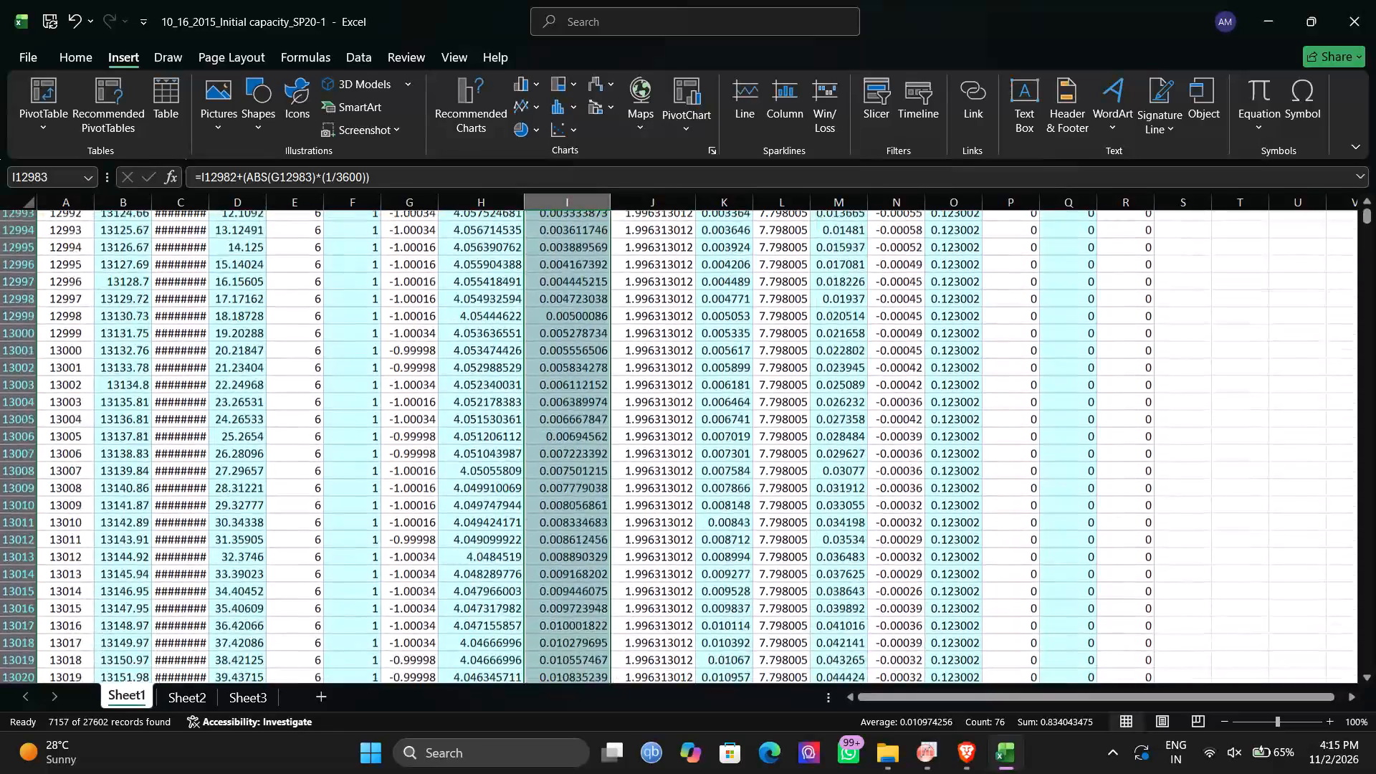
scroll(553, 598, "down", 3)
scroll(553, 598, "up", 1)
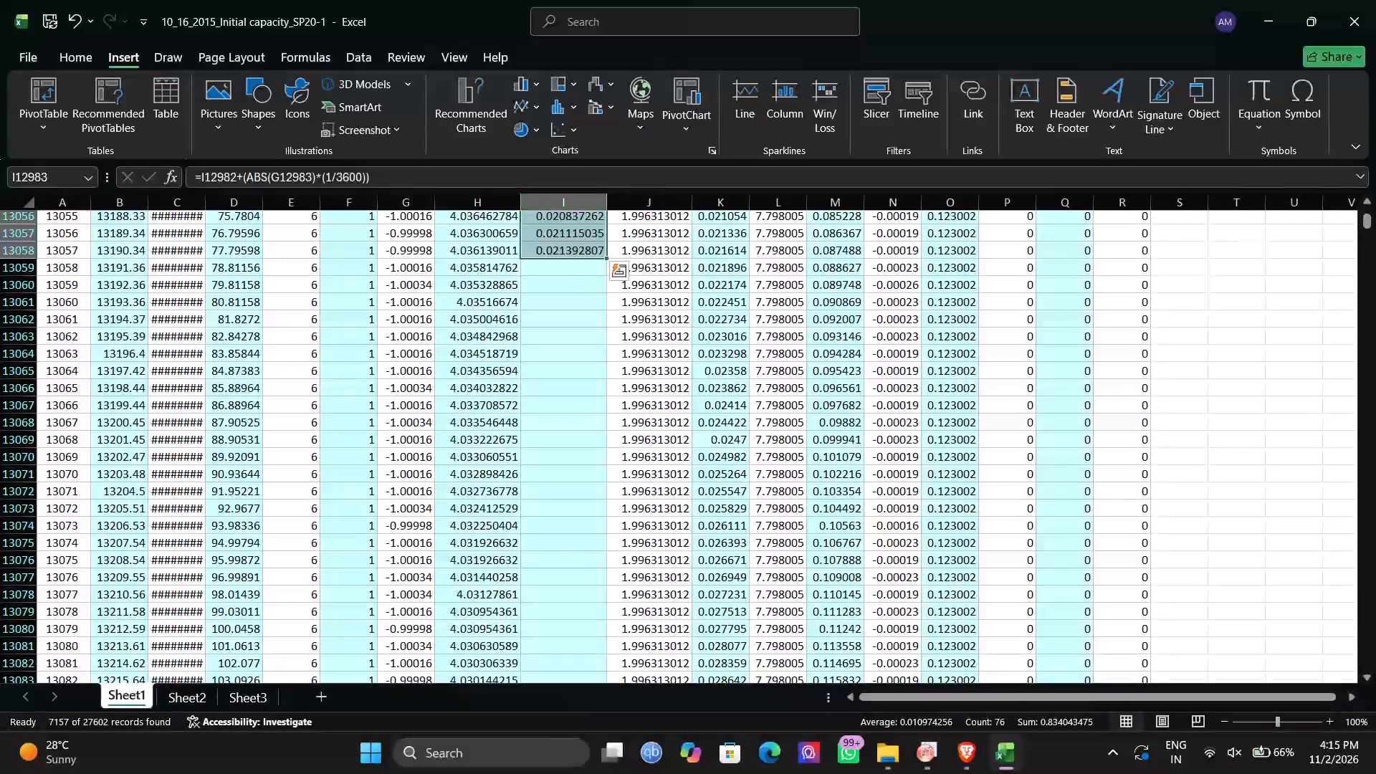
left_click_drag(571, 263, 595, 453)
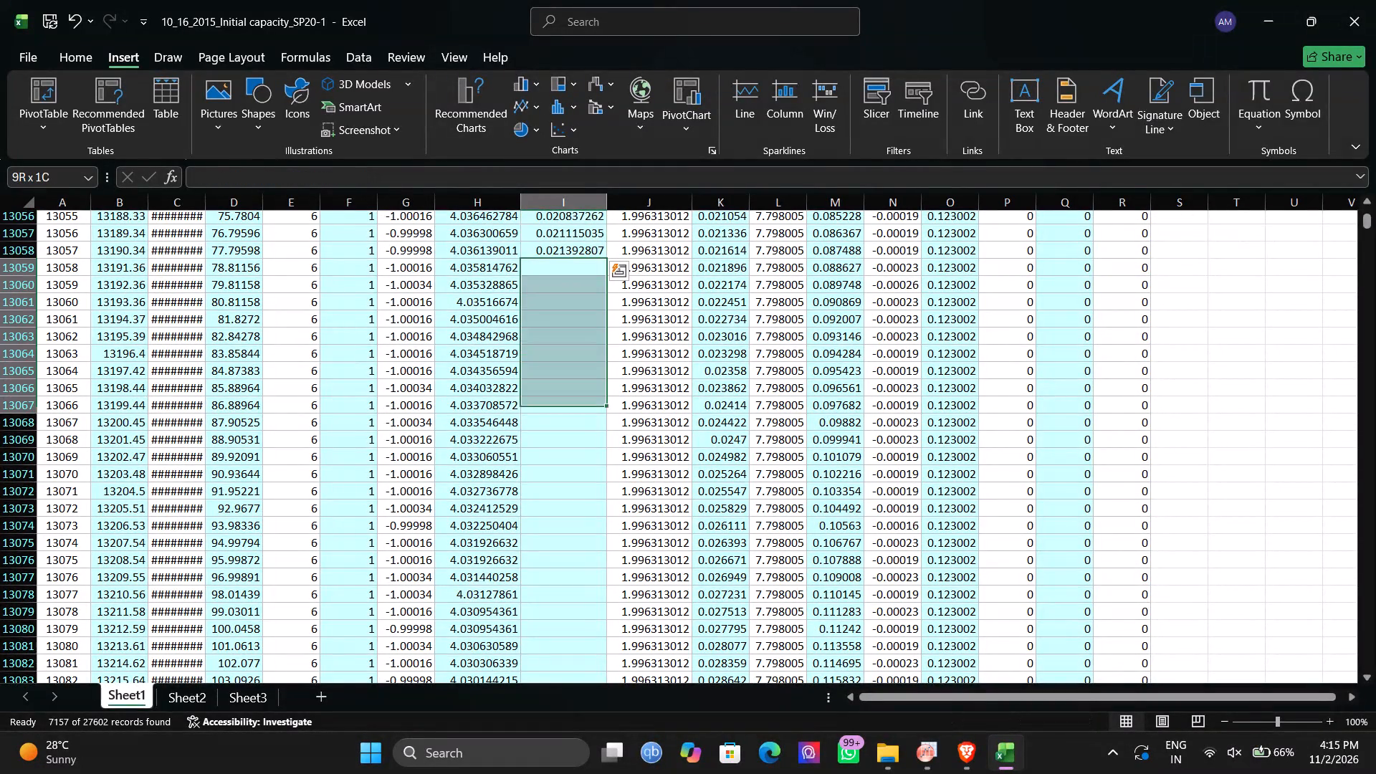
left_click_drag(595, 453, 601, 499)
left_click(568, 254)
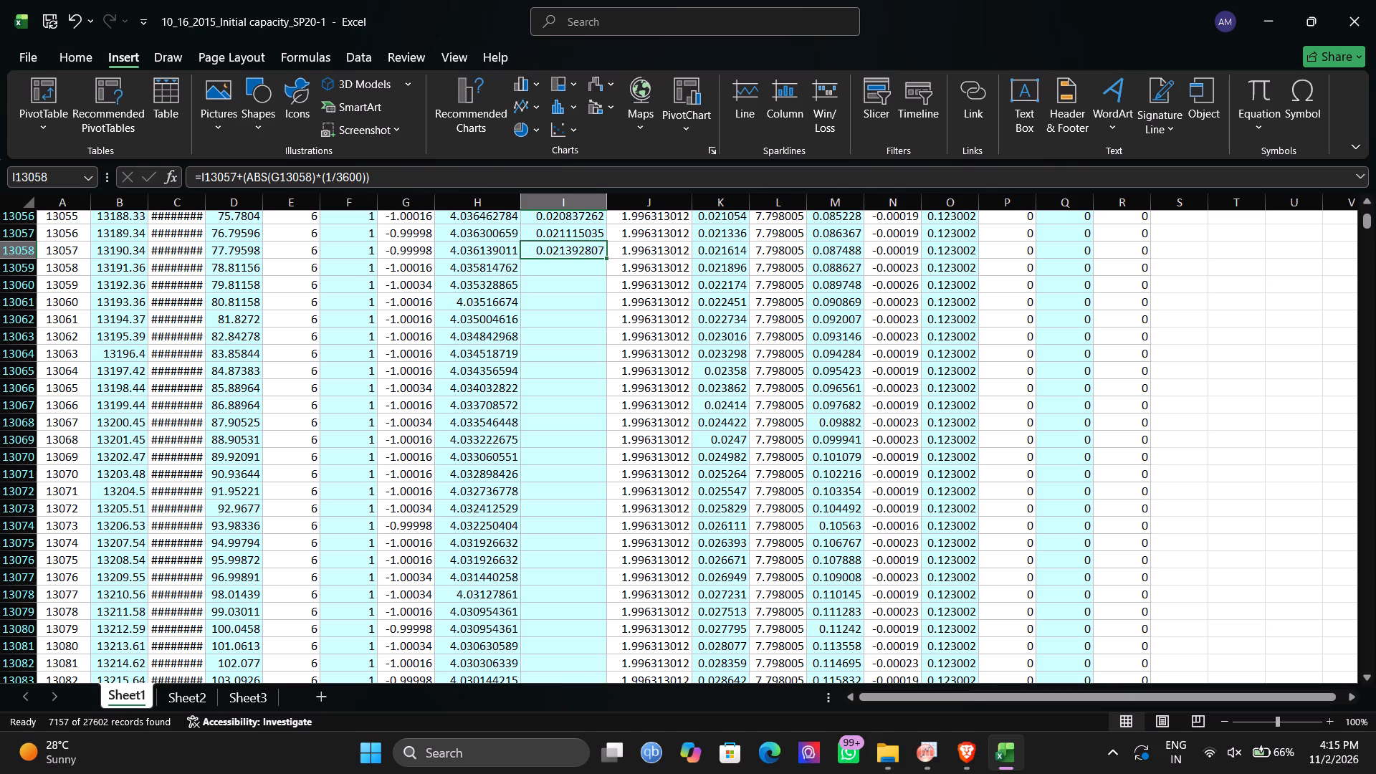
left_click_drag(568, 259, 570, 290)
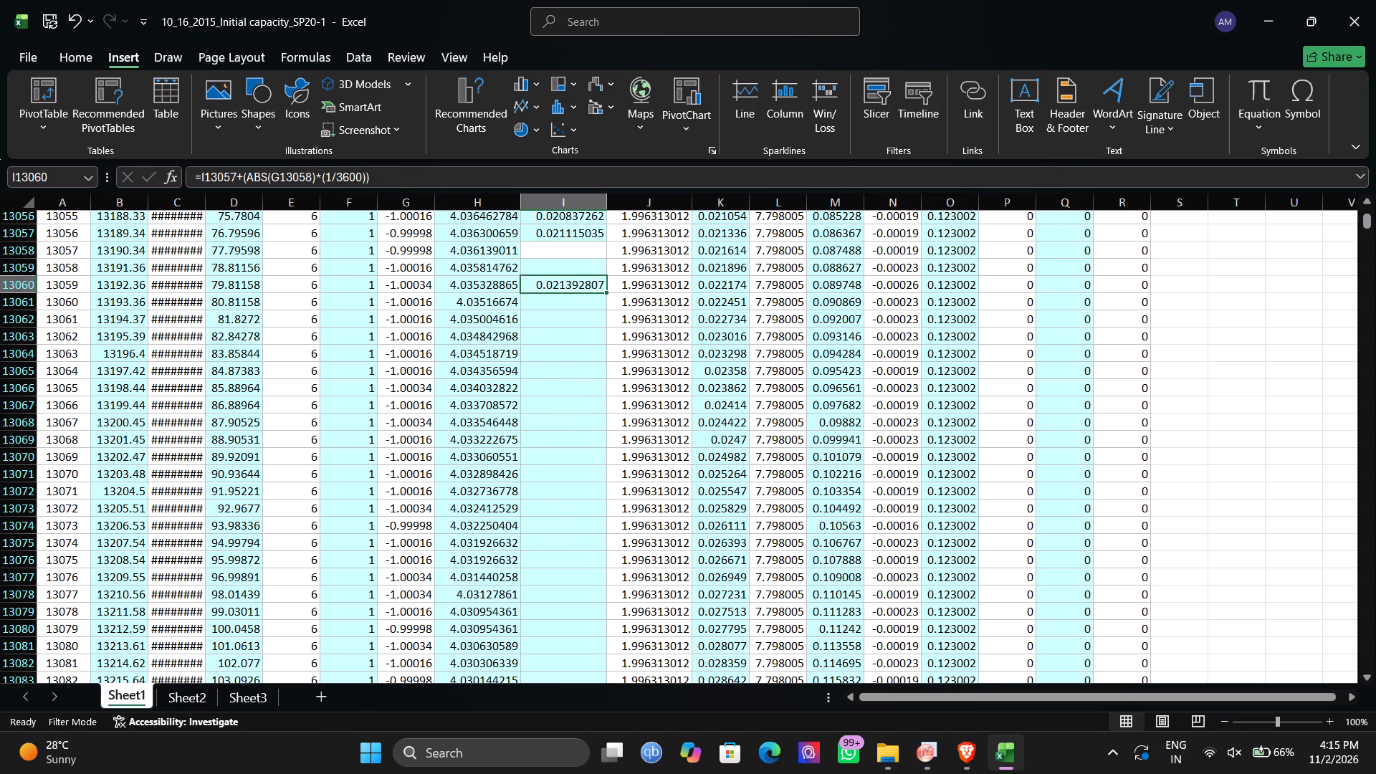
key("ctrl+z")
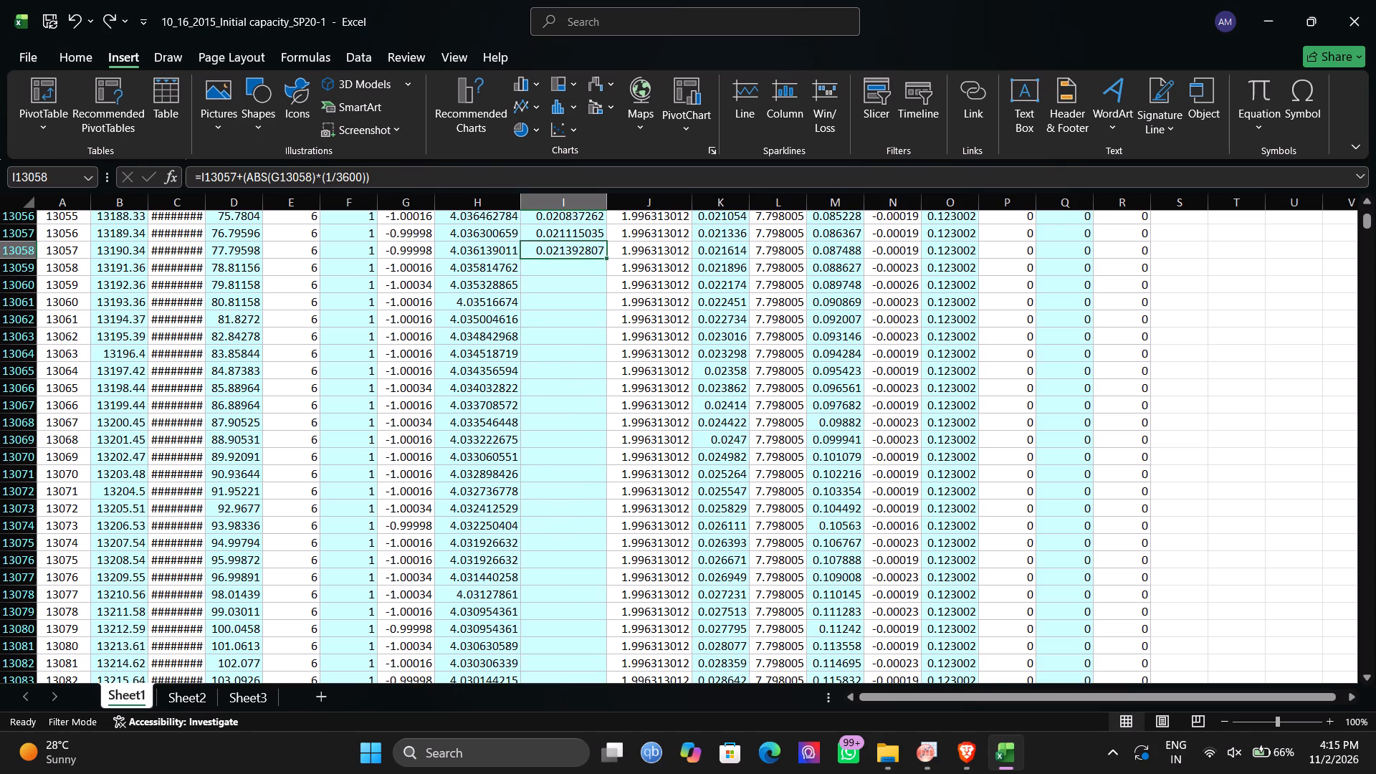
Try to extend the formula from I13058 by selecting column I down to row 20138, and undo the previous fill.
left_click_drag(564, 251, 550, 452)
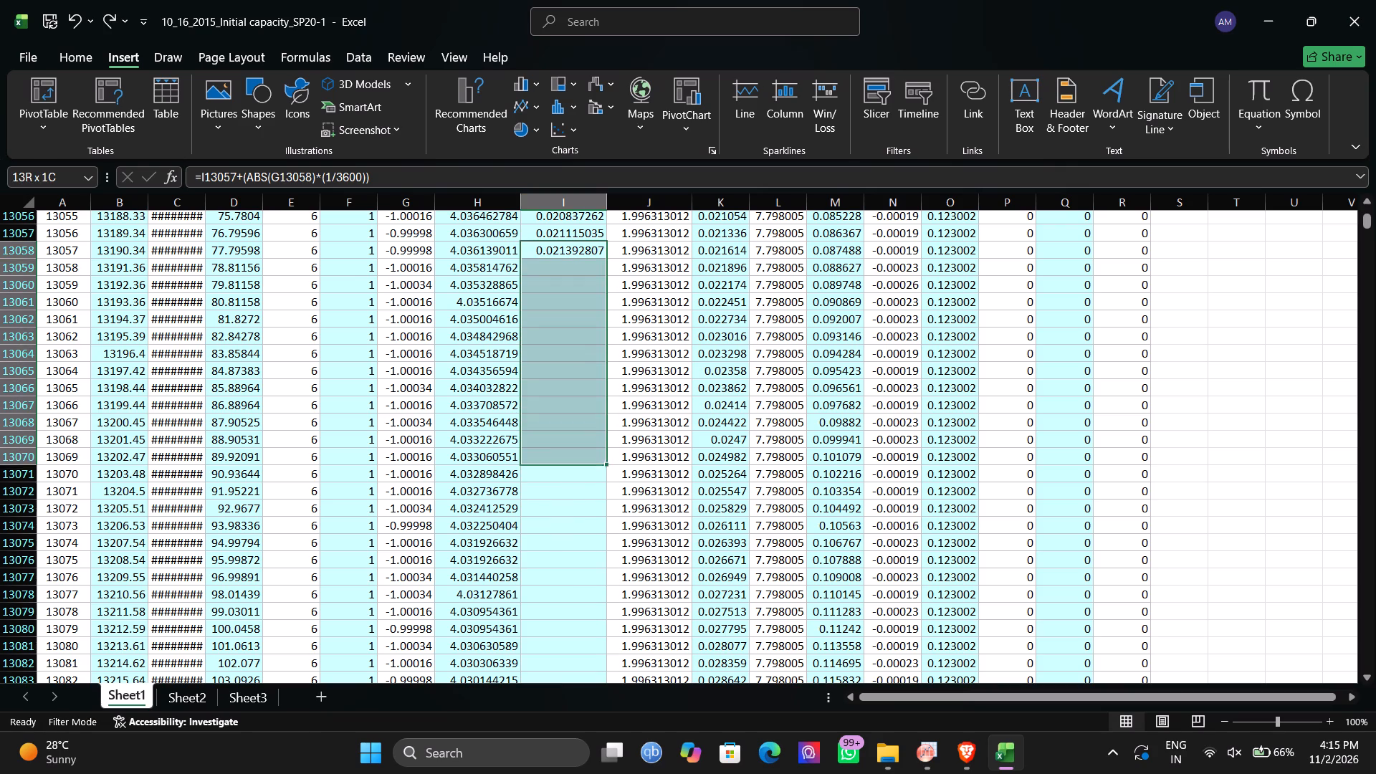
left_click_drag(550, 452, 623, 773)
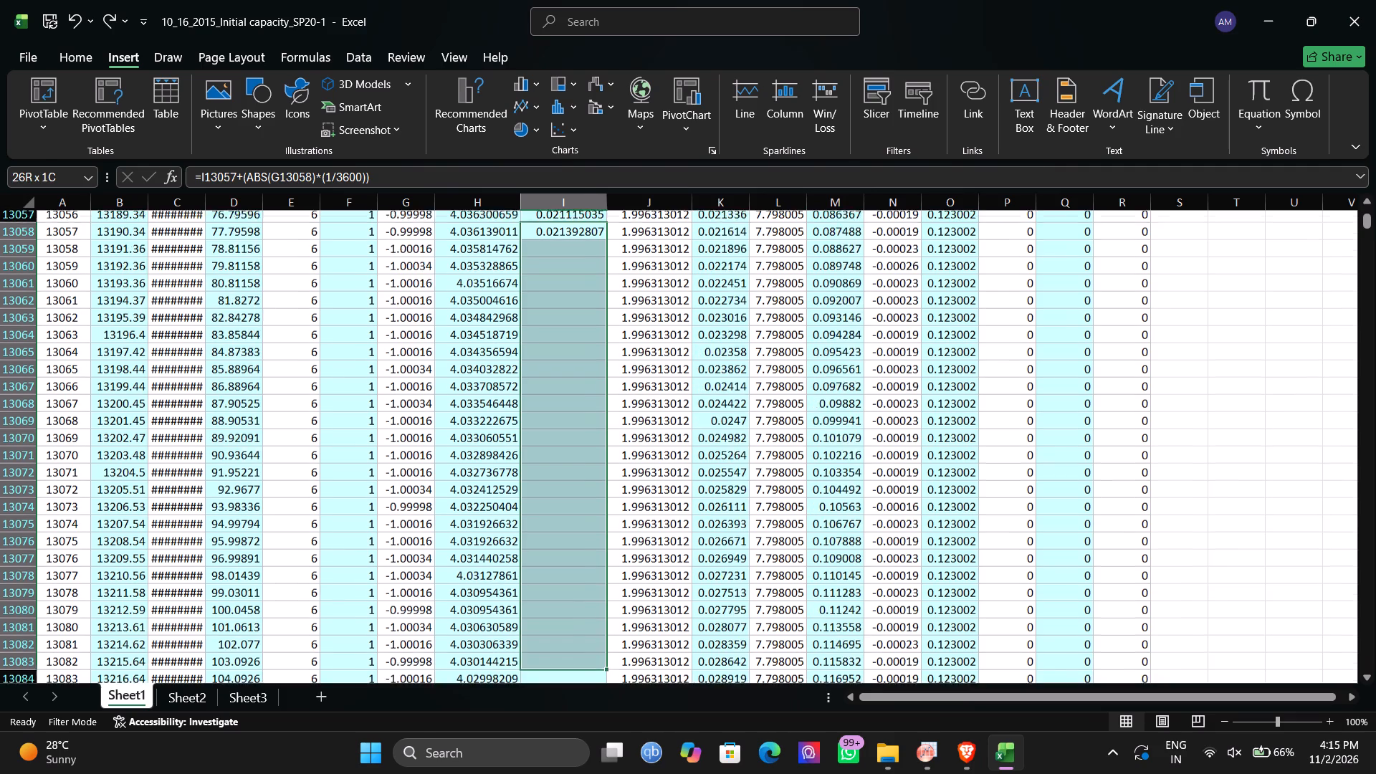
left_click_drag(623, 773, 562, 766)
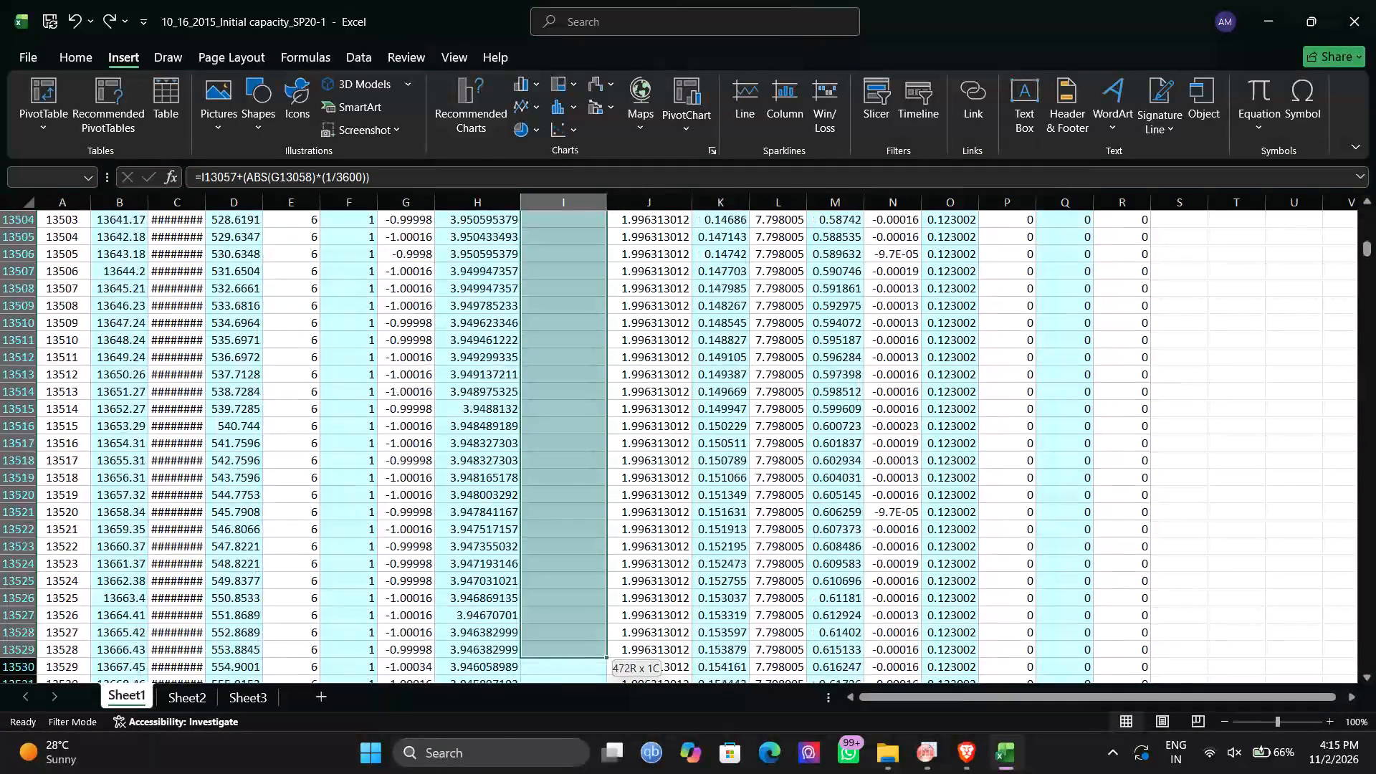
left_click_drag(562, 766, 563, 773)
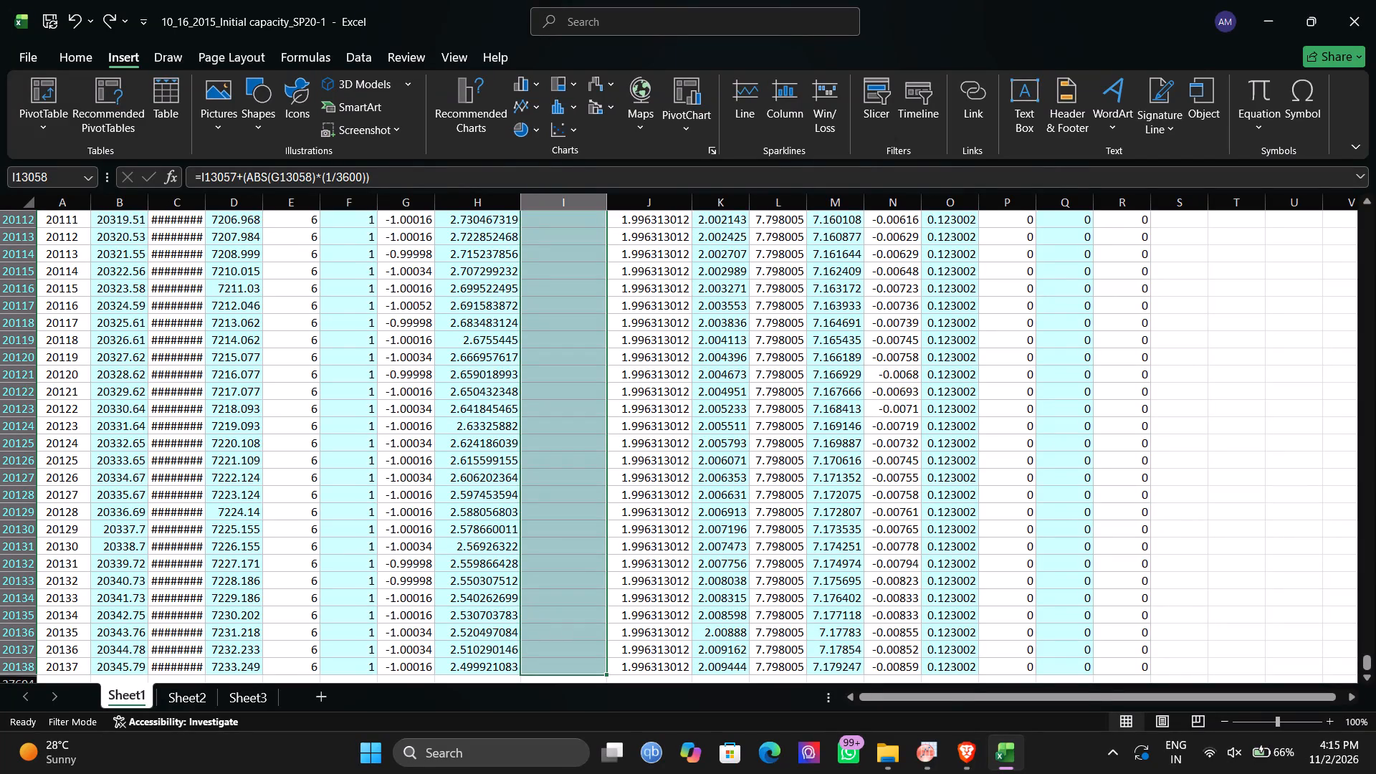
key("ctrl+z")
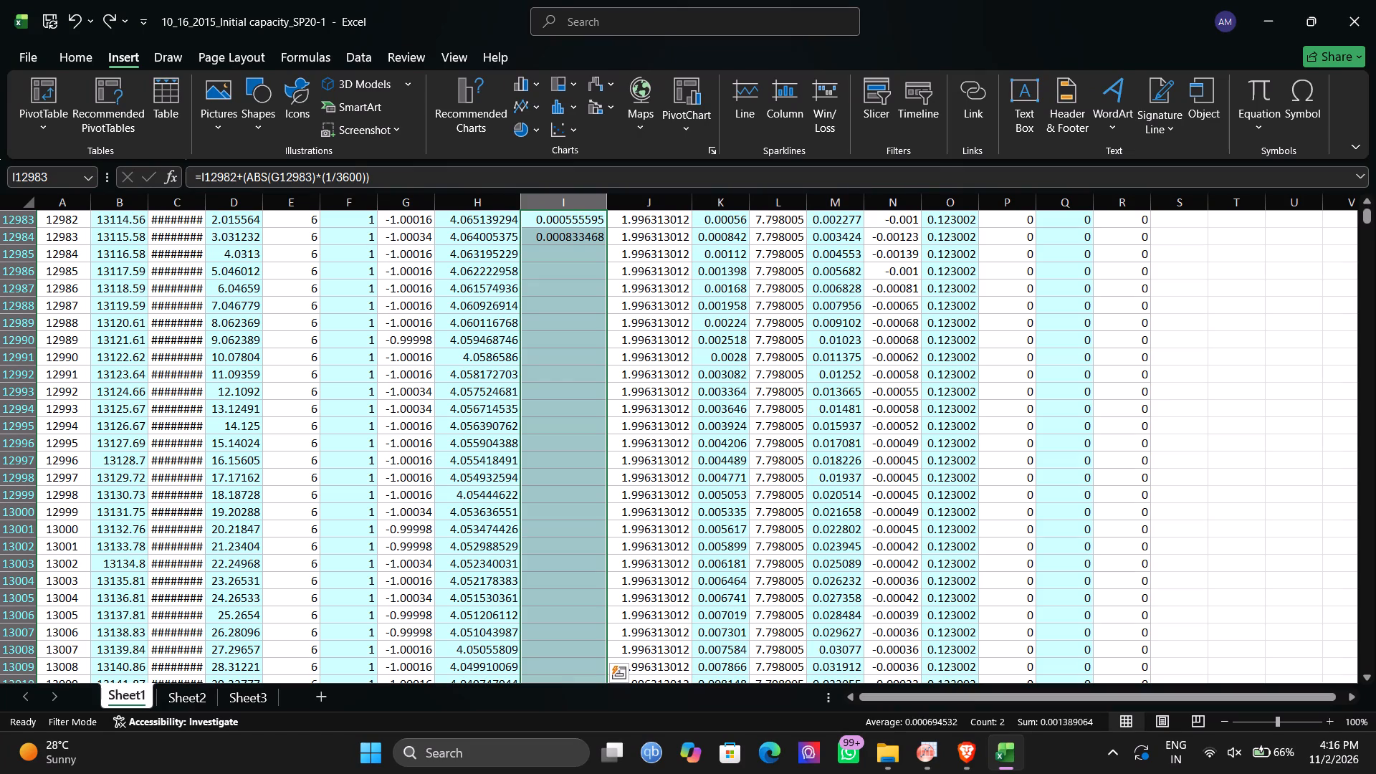
Fill the cumulative capacity formula from cell I12983 down column I to row 17616.
left_click(558, 262)
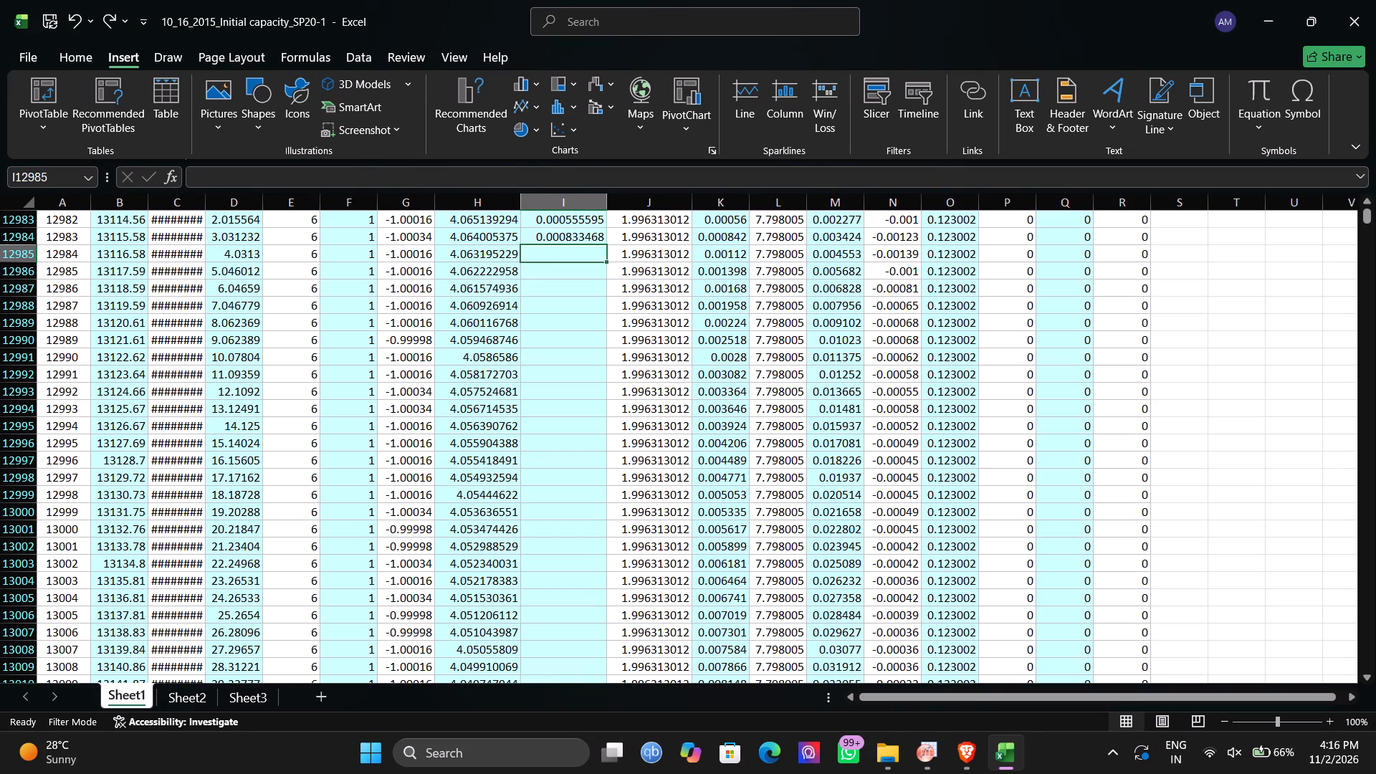
scroll(565, 236, "up", 1)
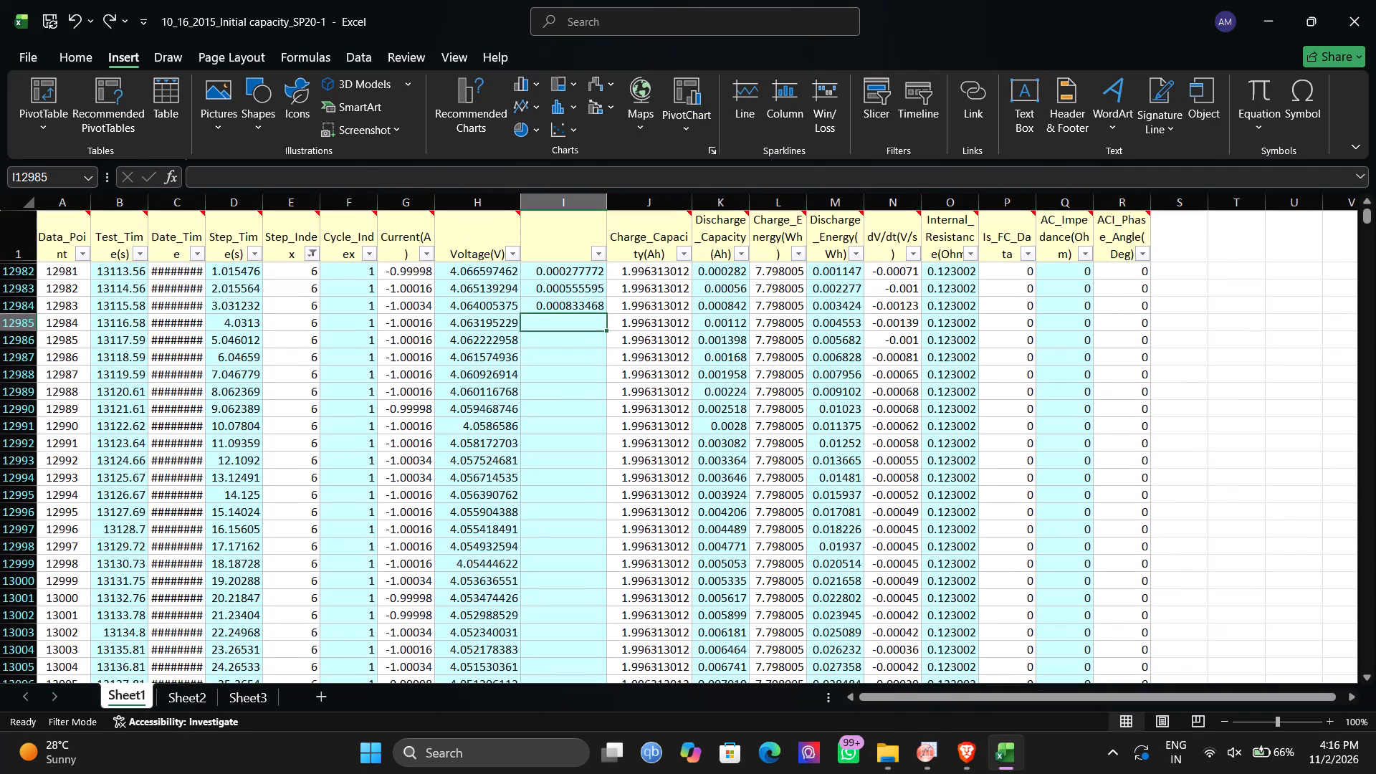
left_click(570, 272)
left_click(578, 297)
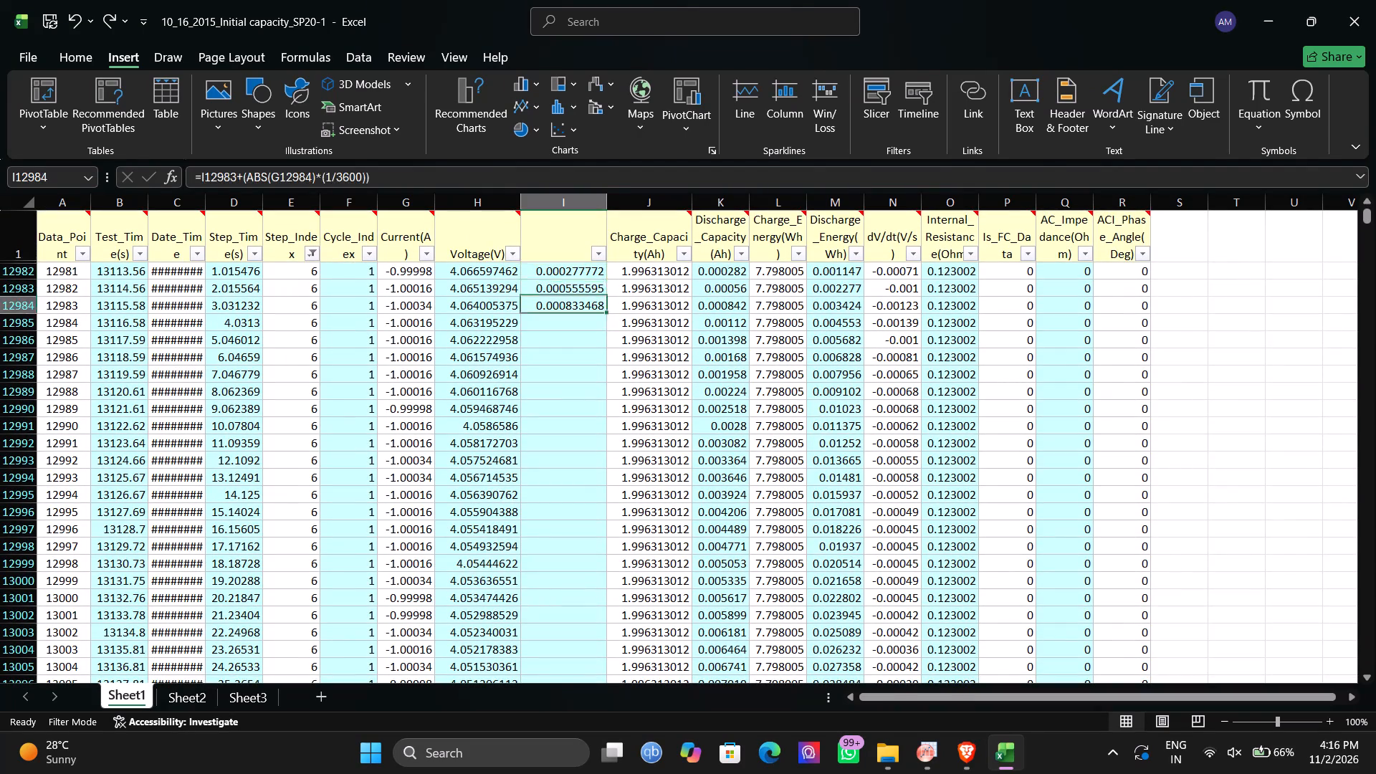
left_click(573, 268)
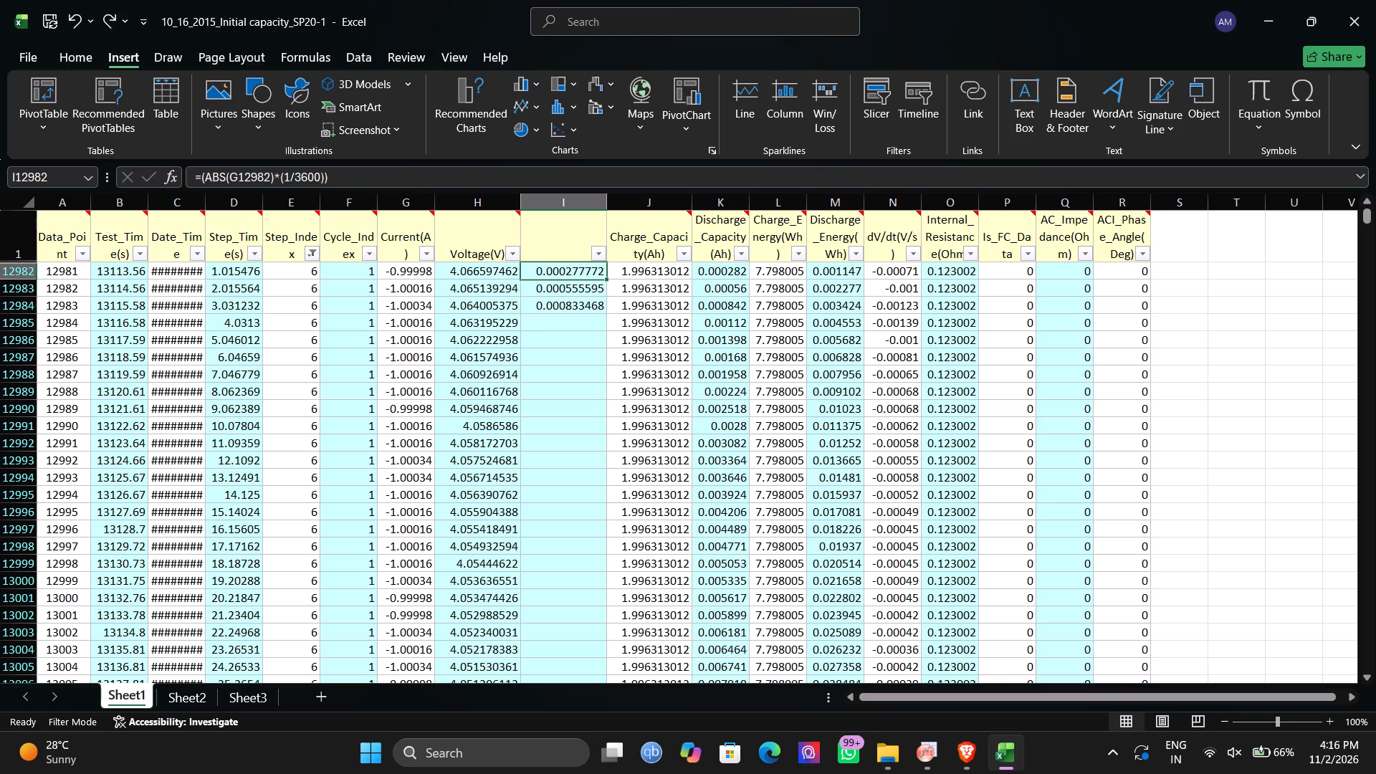
left_click(587, 288)
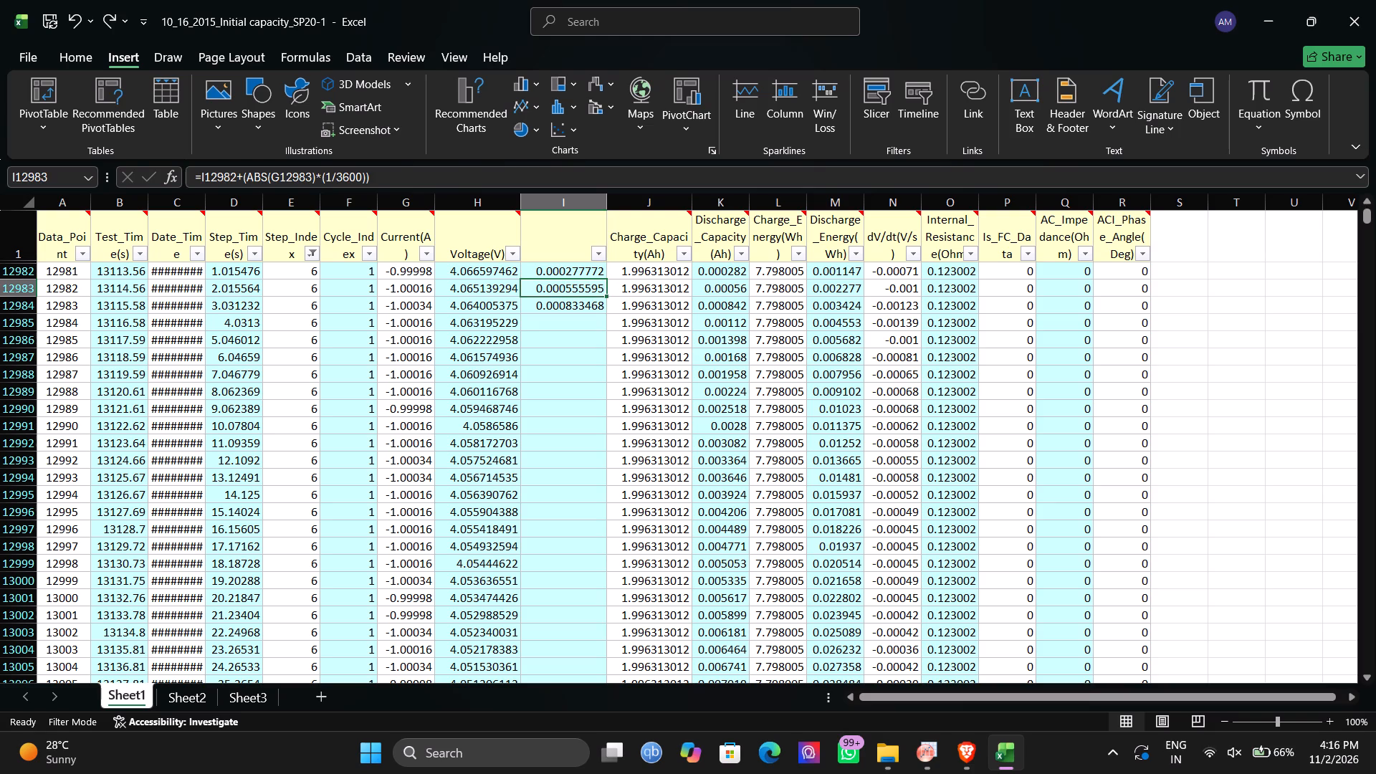
left_click_drag(606, 297, 608, 391)
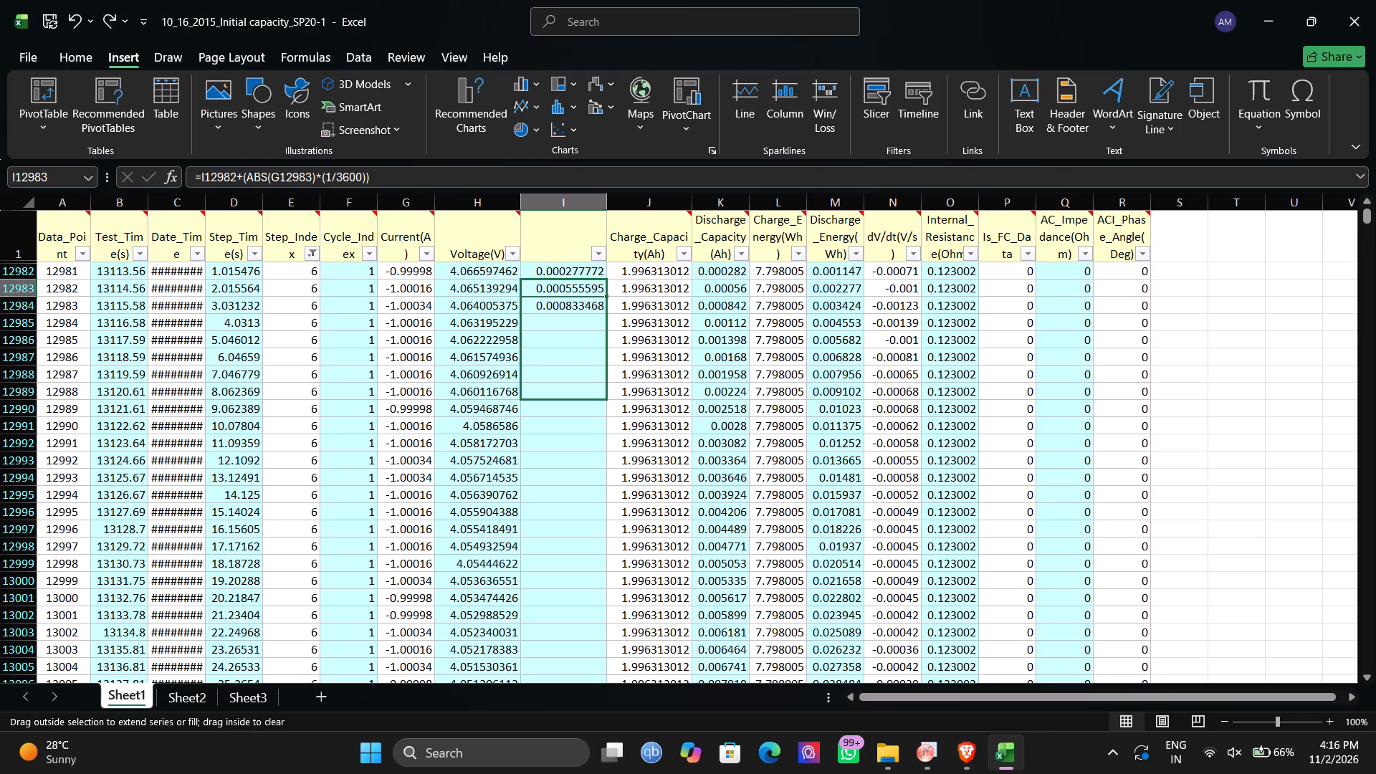
left_click_drag(608, 391, 570, 773)
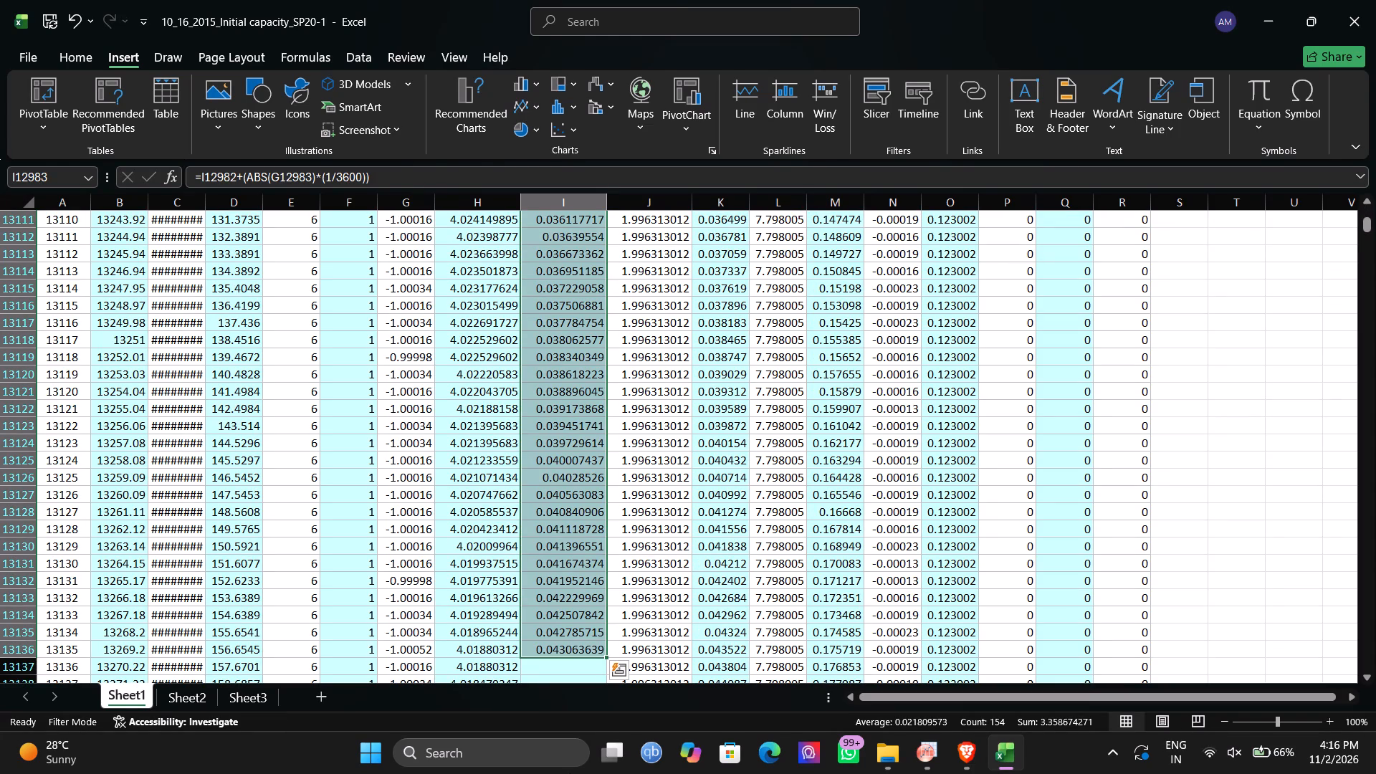
scroll(580, 598, "down", 2)
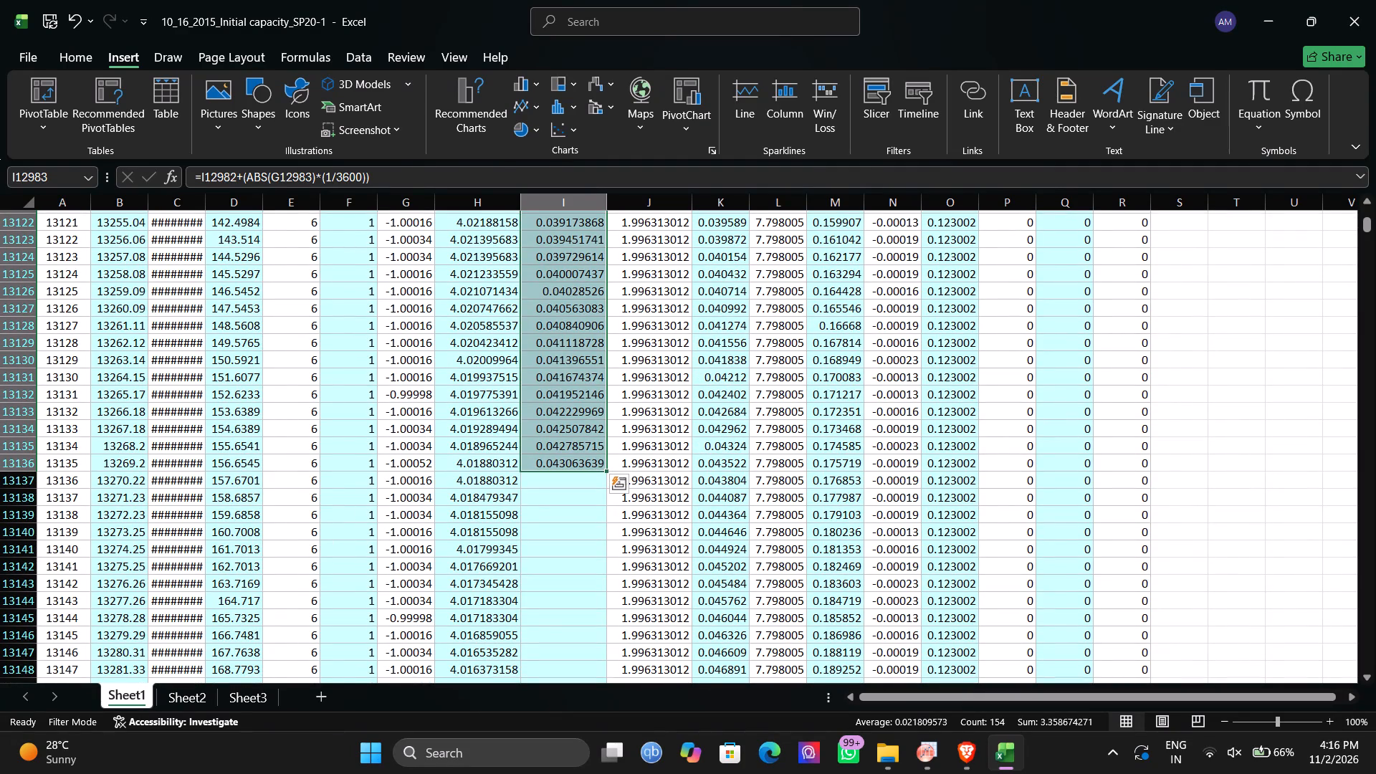
left_click_drag(604, 469, 642, 773)
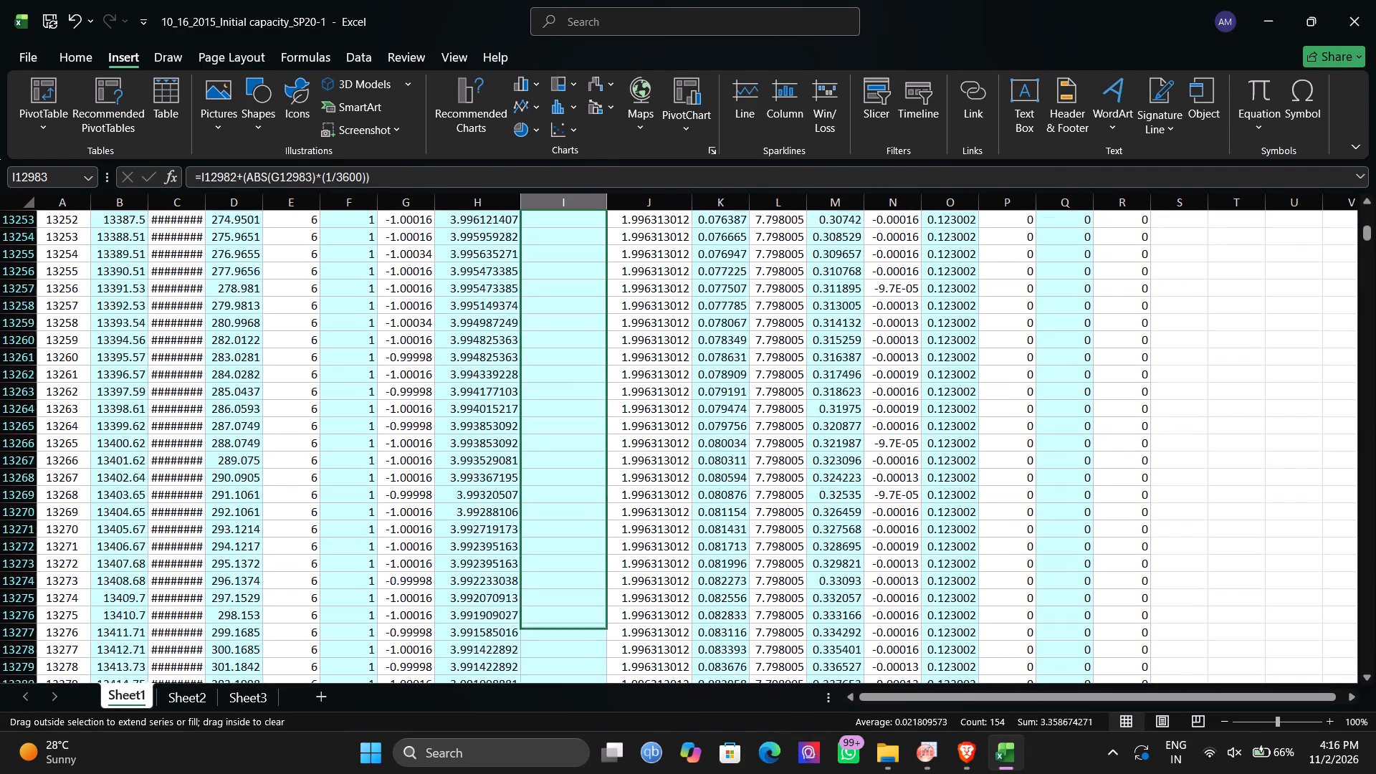
left_click_drag(642, 773, 647, 773)
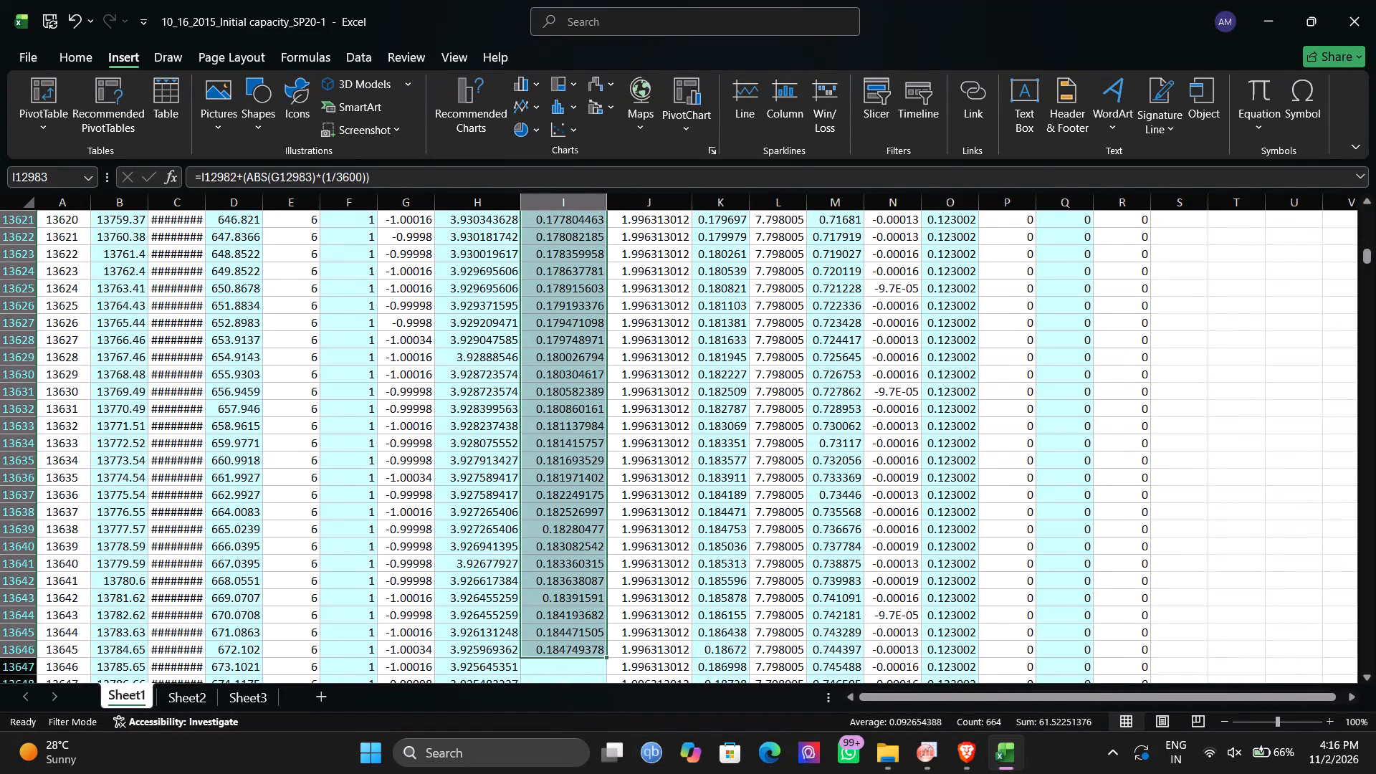
left_click_drag(608, 656, 607, 773)
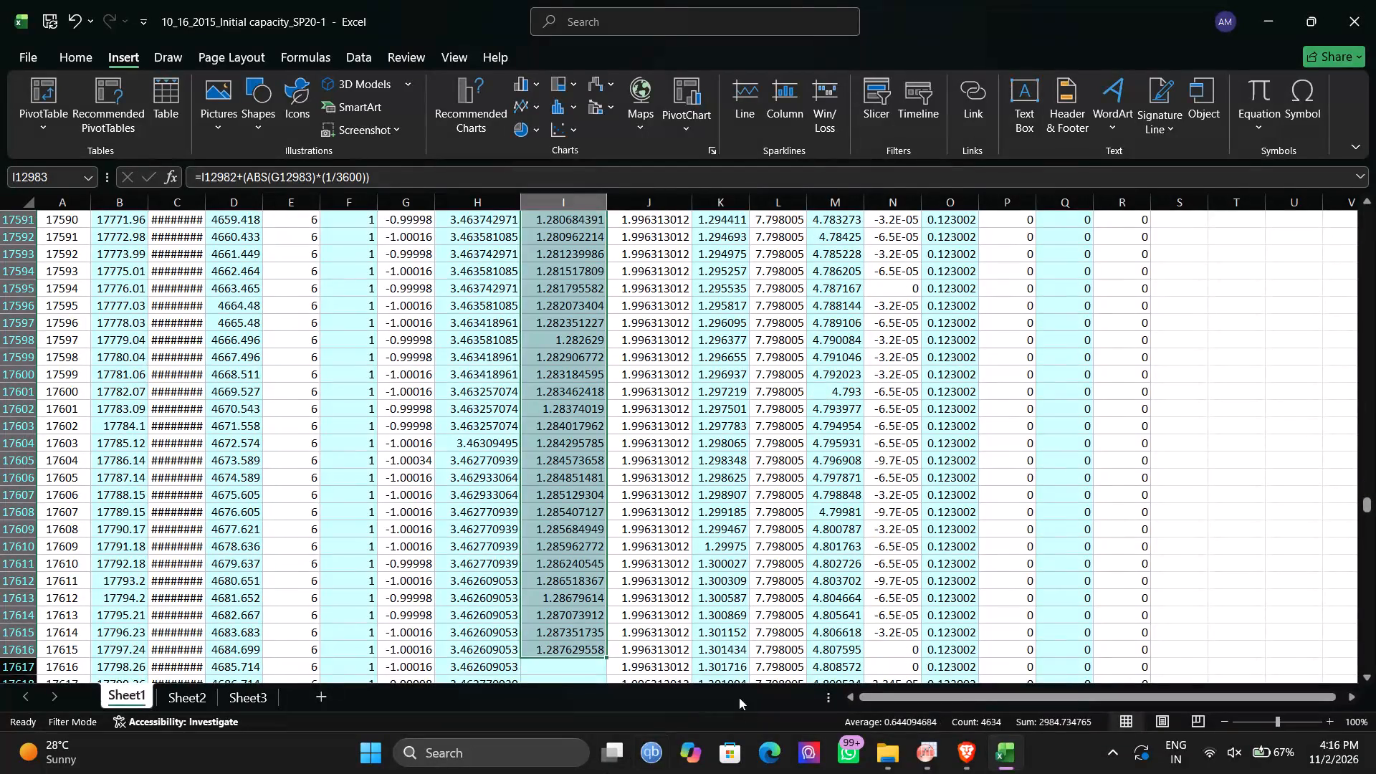
Extend the cumulative formula in column I from row 17616 down to row 20138, the last step index 6 row, and select that last cell.
scroll(692, 648, "down", 2)
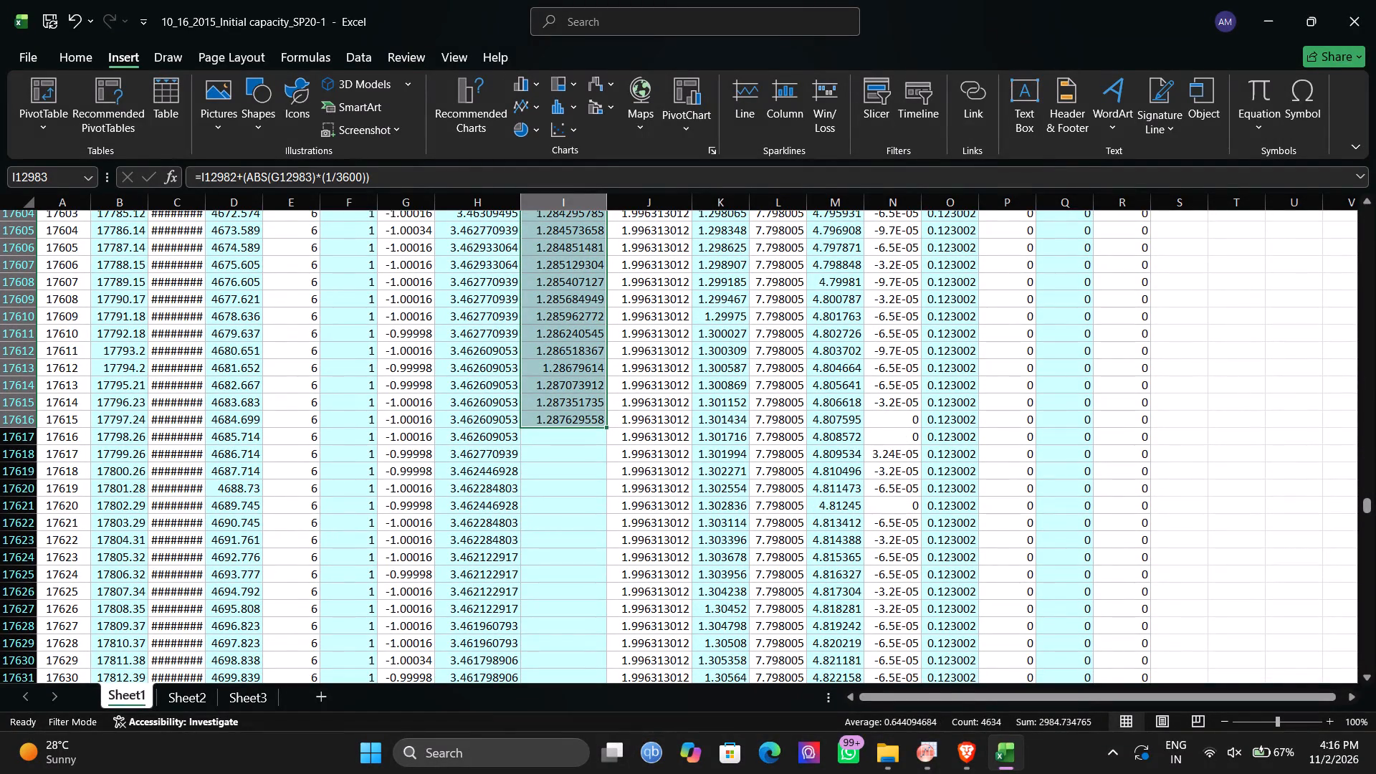
left_click_drag(606, 426, 586, 706)
scroll(588, 591, "down", 1)
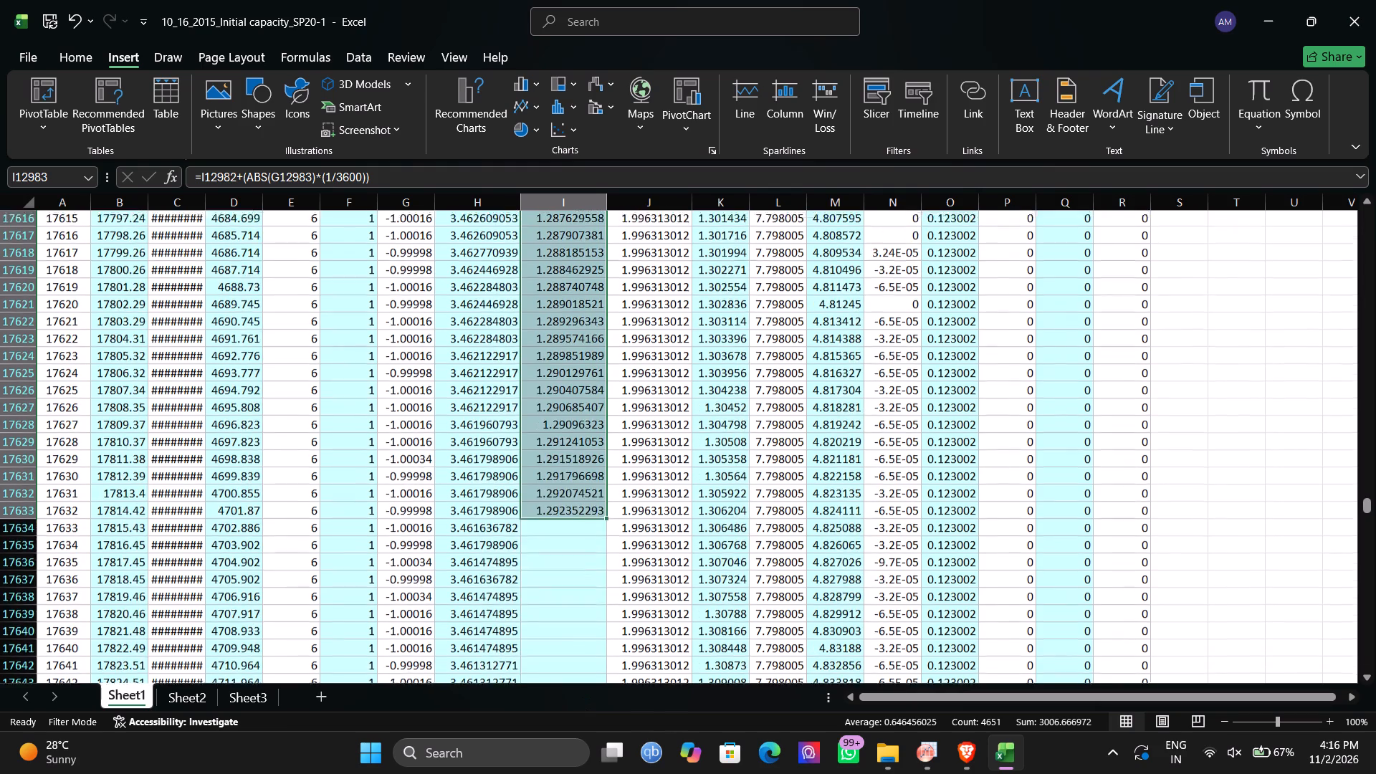
scroll(588, 591, "down", 1)
left_click_drag(606, 511, 608, 727)
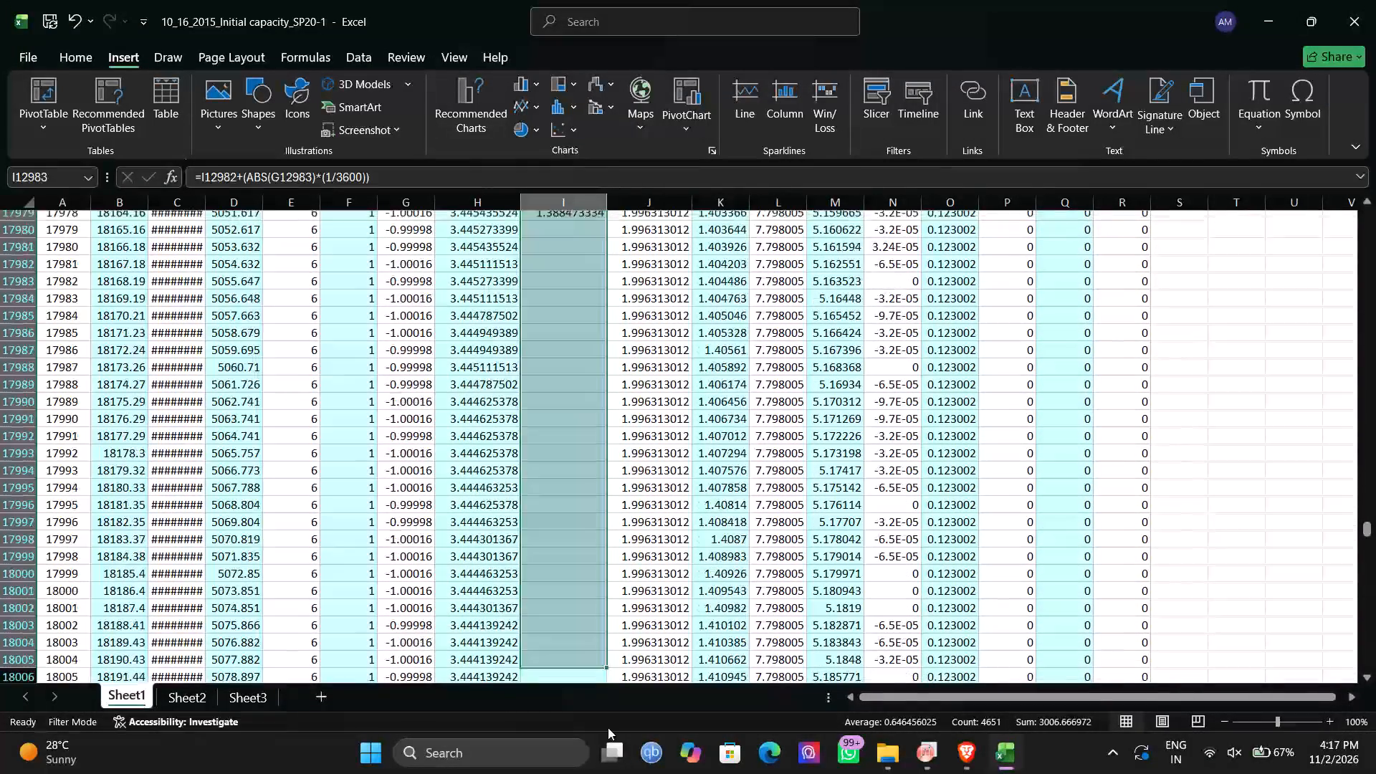
scroll(579, 623, "down", 2)
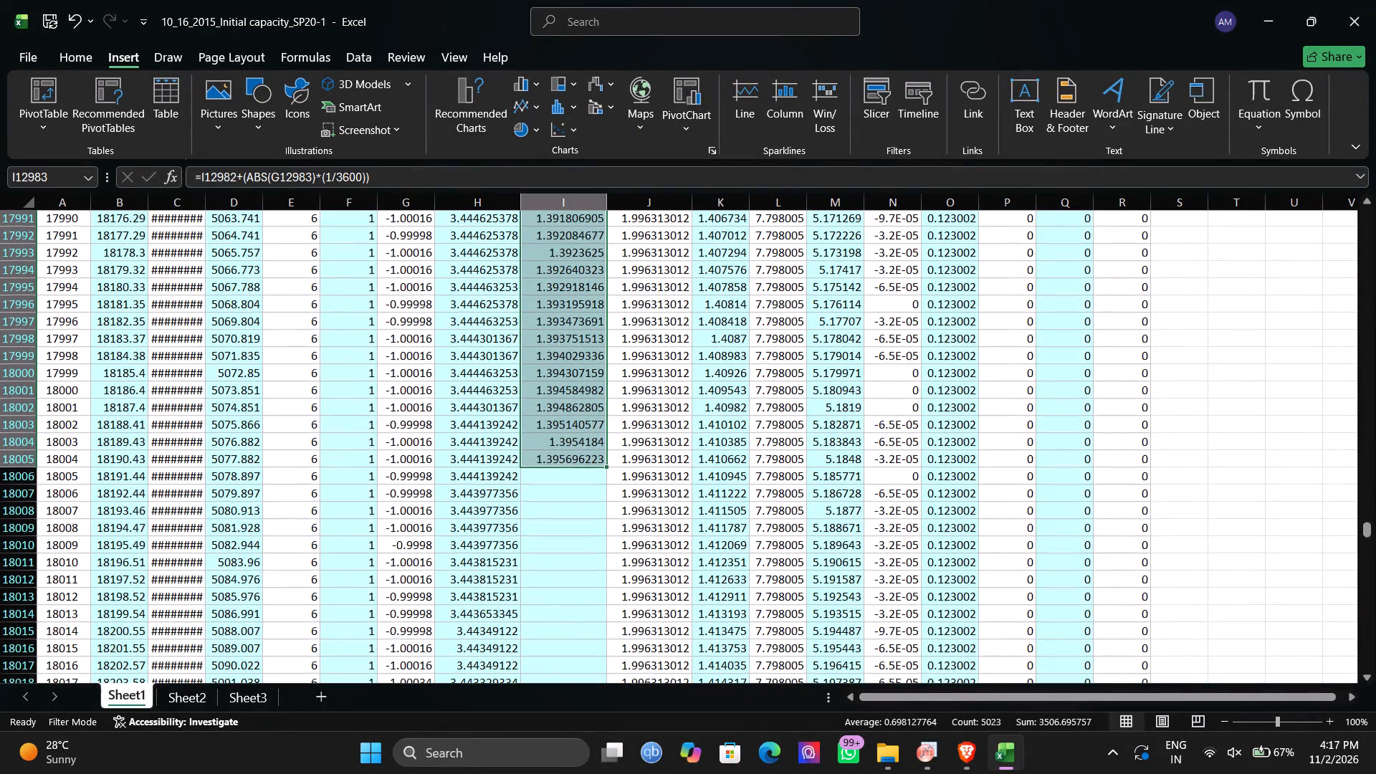
left_click_drag(605, 467, 595, 715)
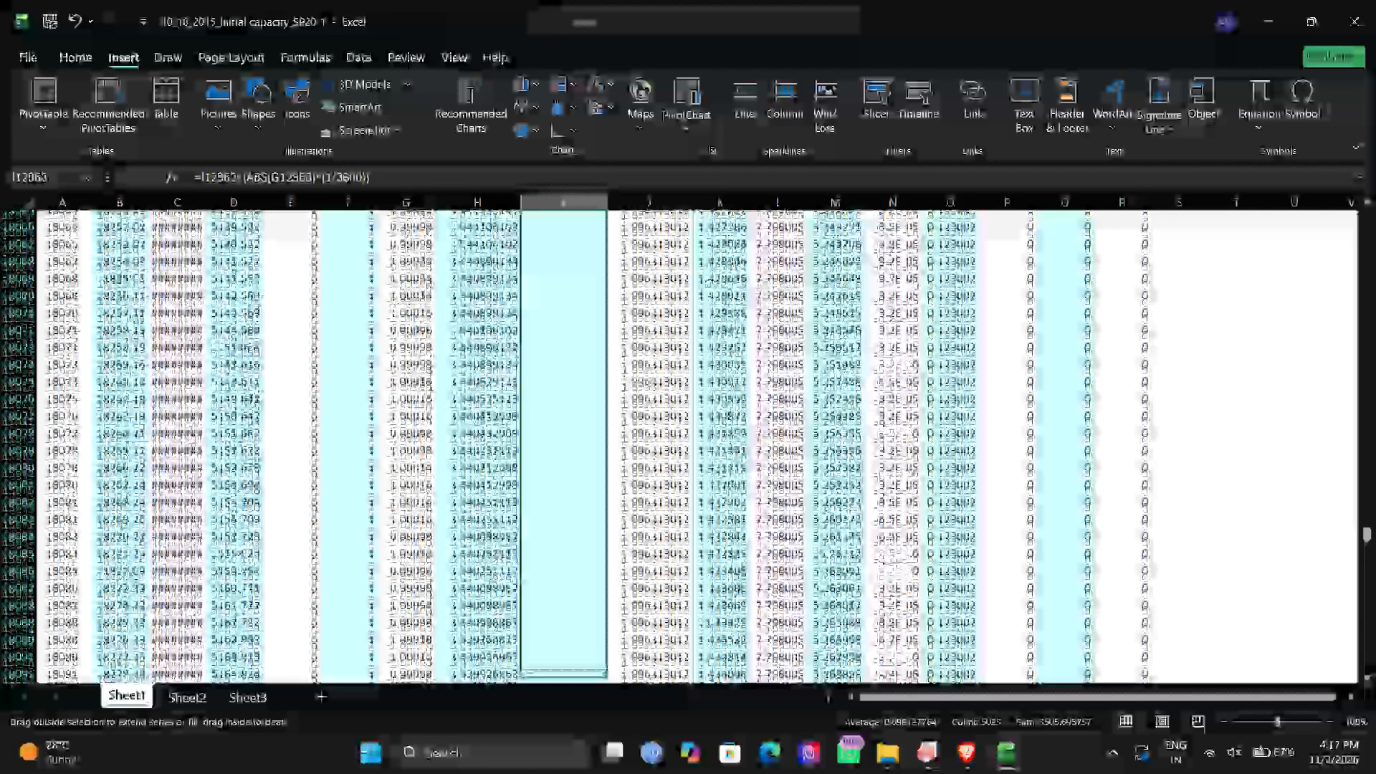
left_click_drag(595, 715, 594, 717)
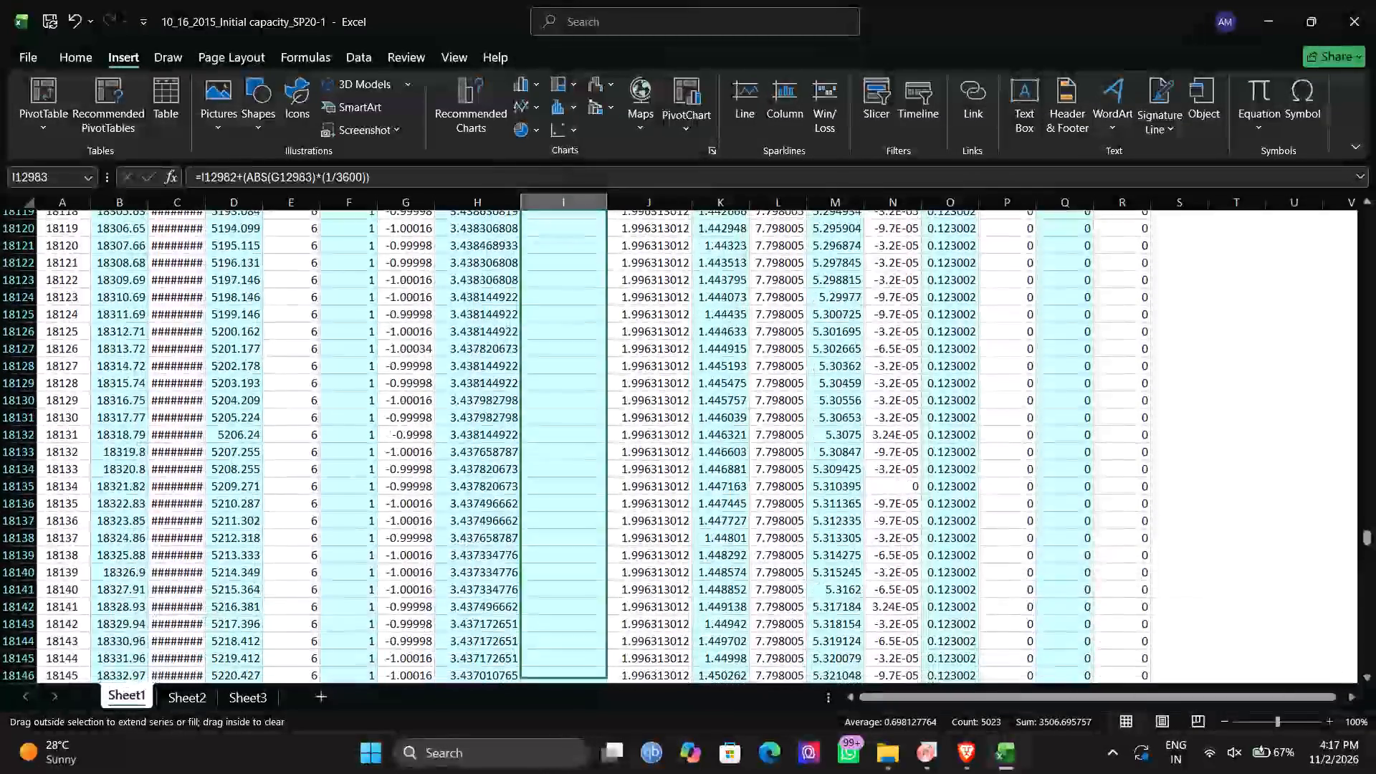
left_click_drag(594, 717, 593, 737)
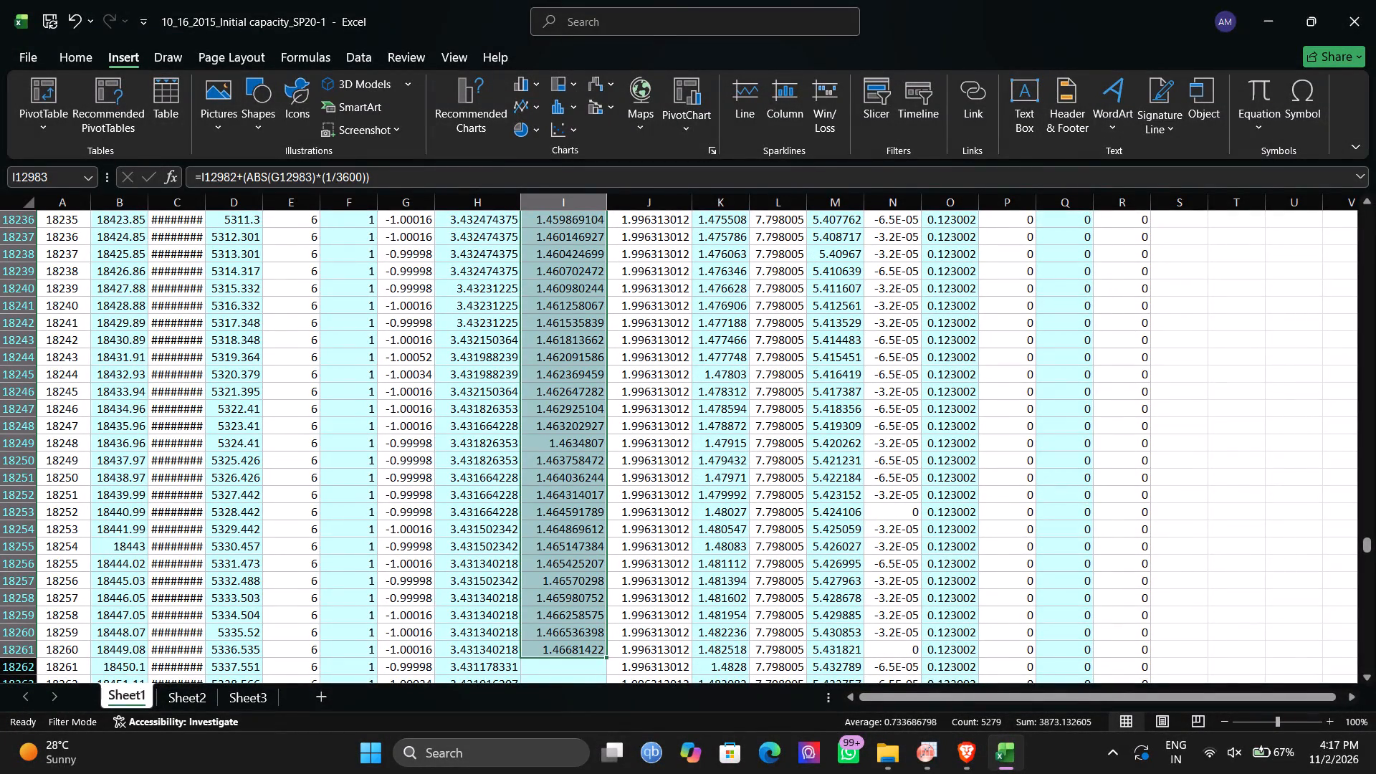
left_click_drag(606, 659, 603, 738)
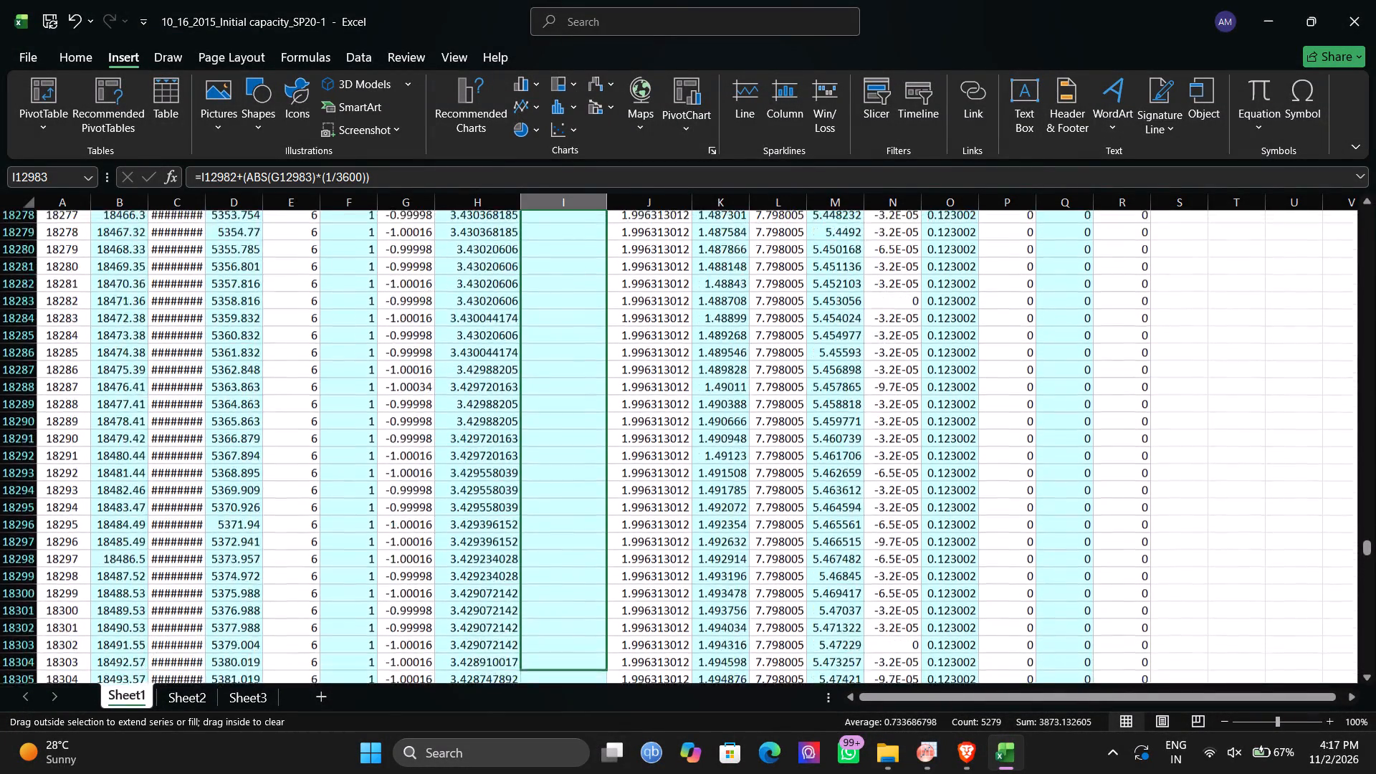
left_click_drag(603, 738, 601, 773)
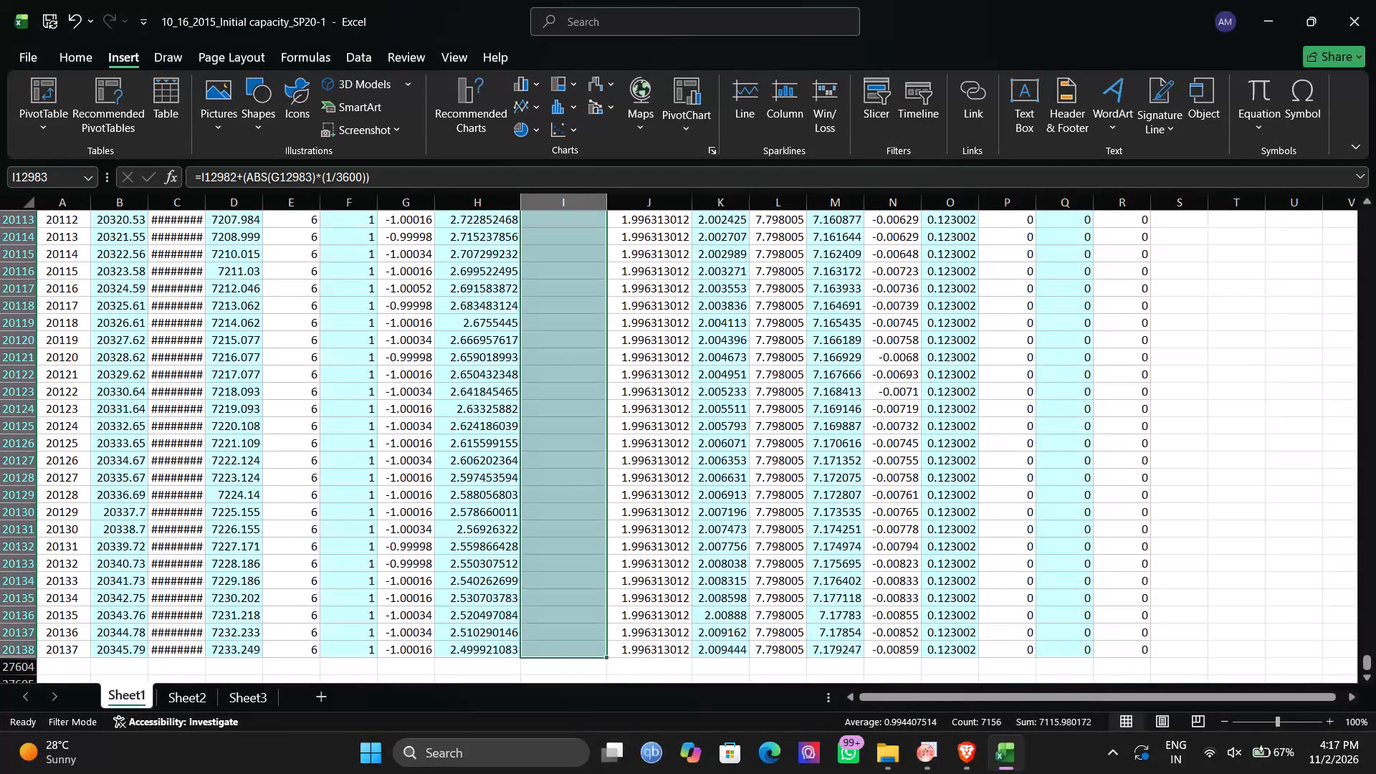
scroll(571, 581, "down", 1)
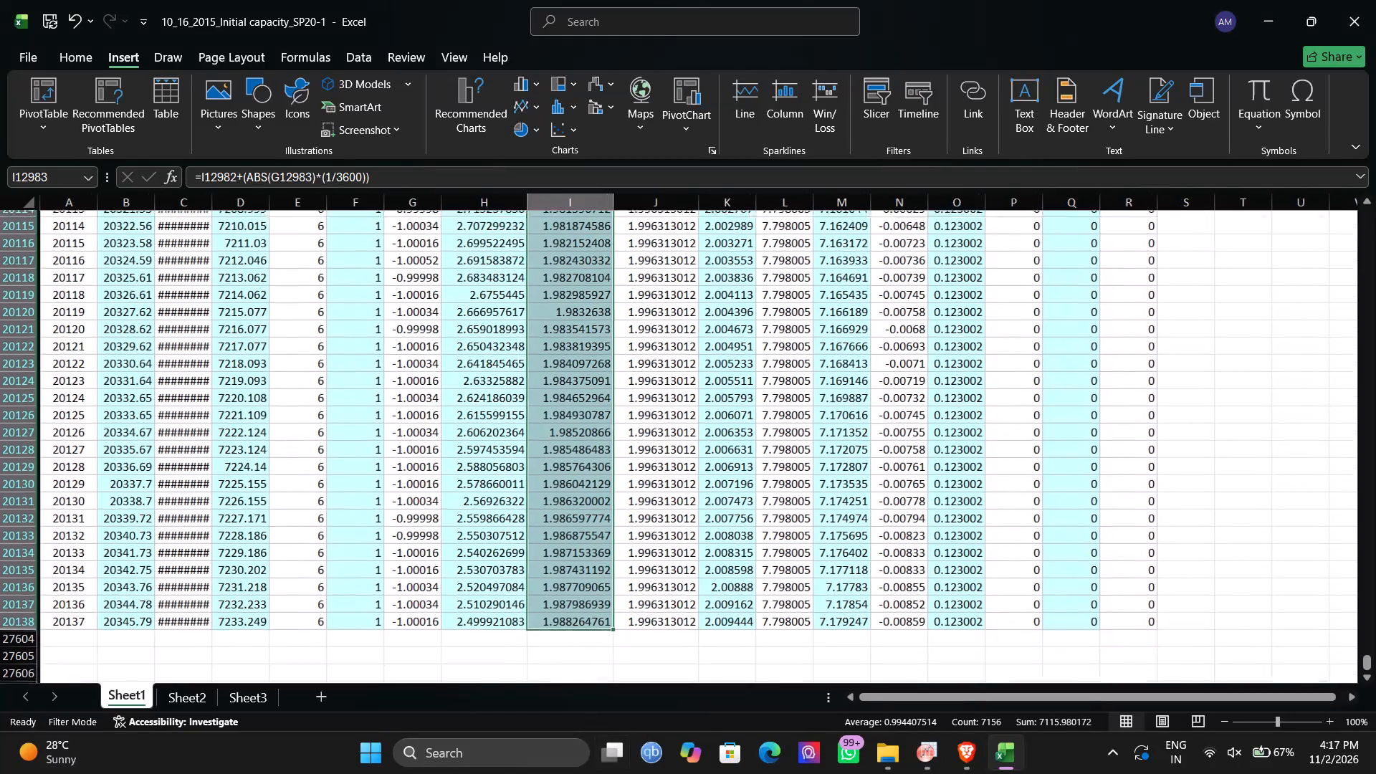
scroll(571, 581, "down", 1)
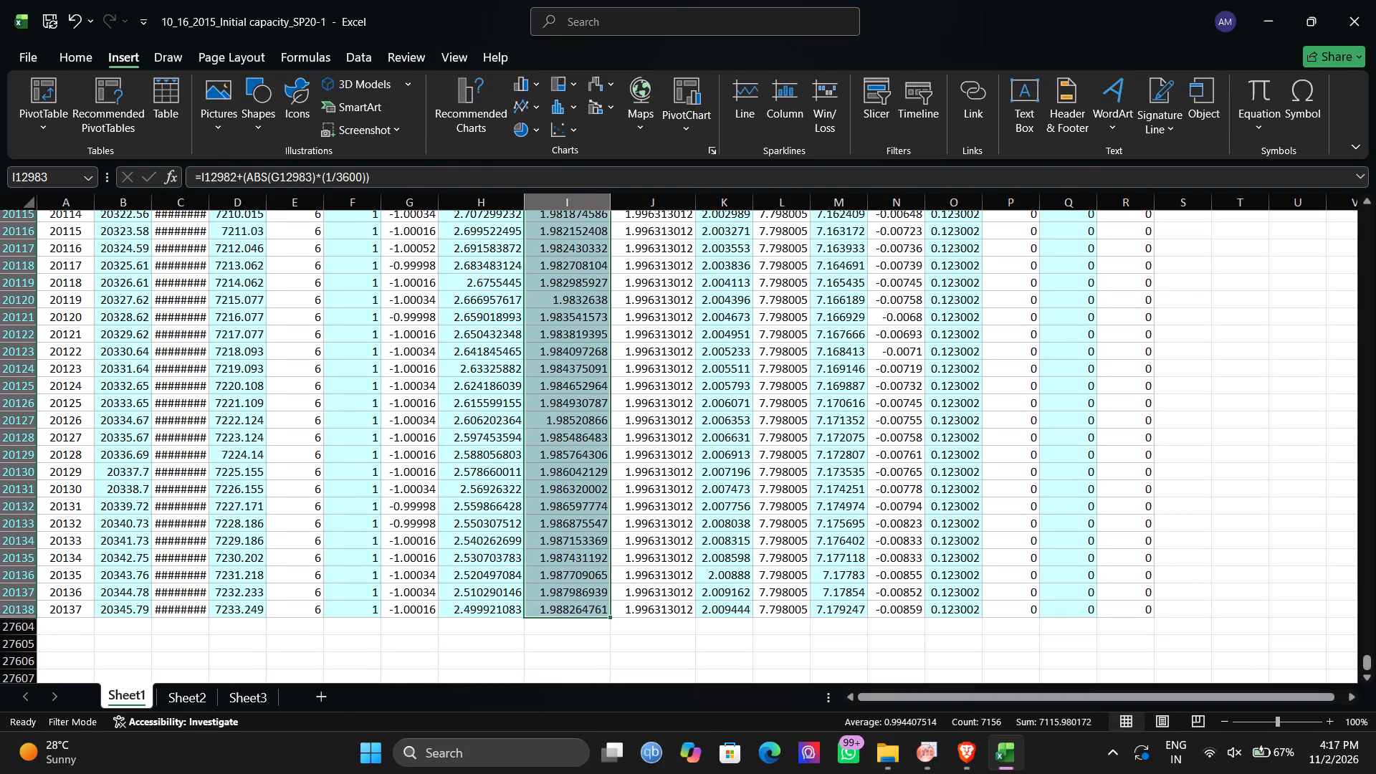
left_click(570, 610)
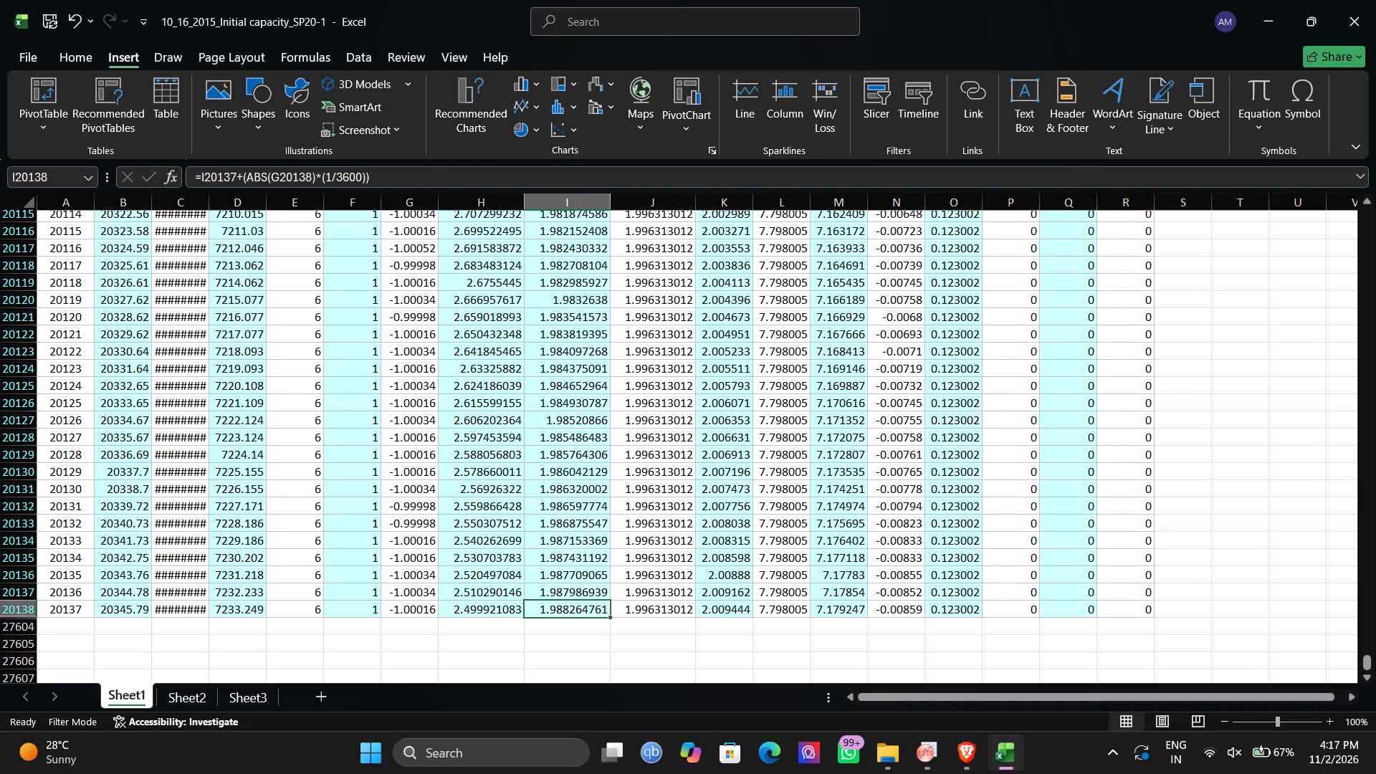
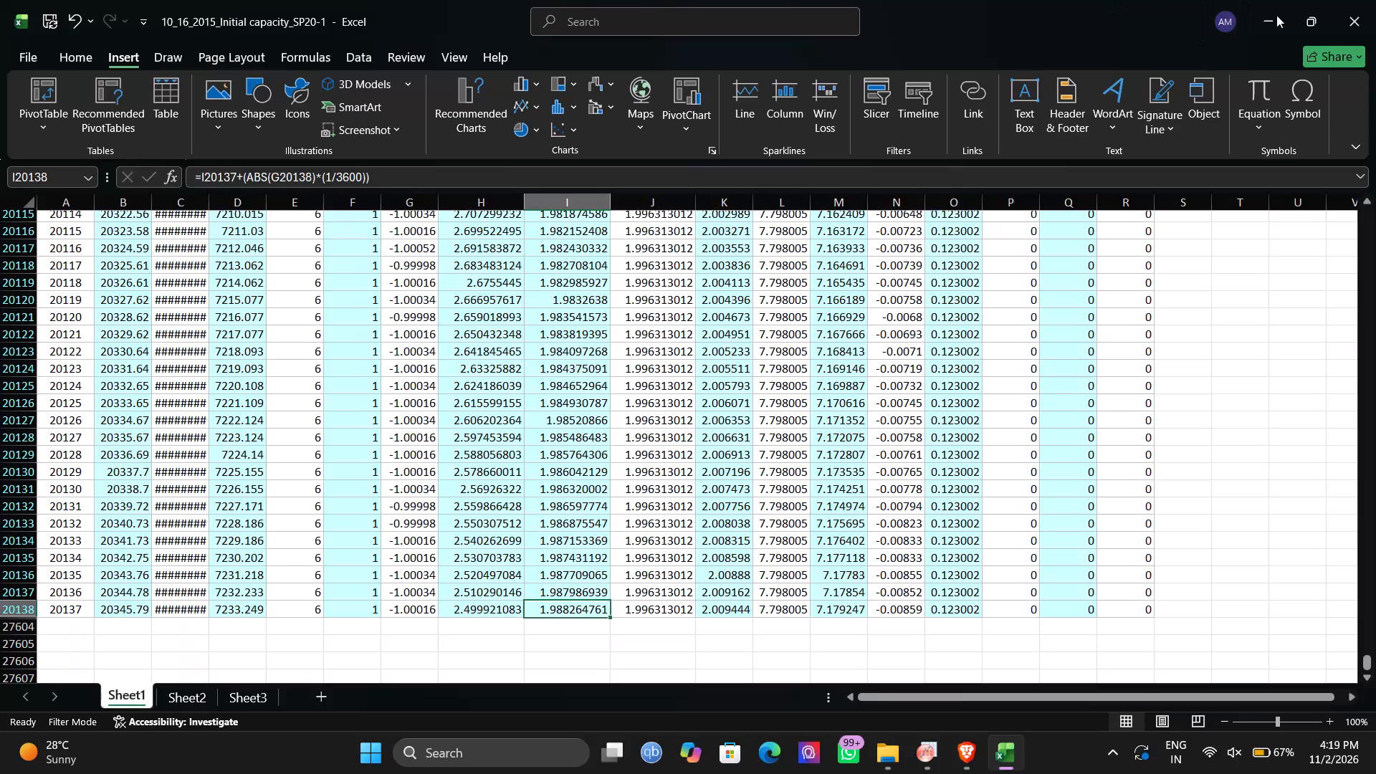
Open the 10_16_2015_Initial_capacity_SP20-1_analysis workbook from the desktop.
left_click(1276, 15)
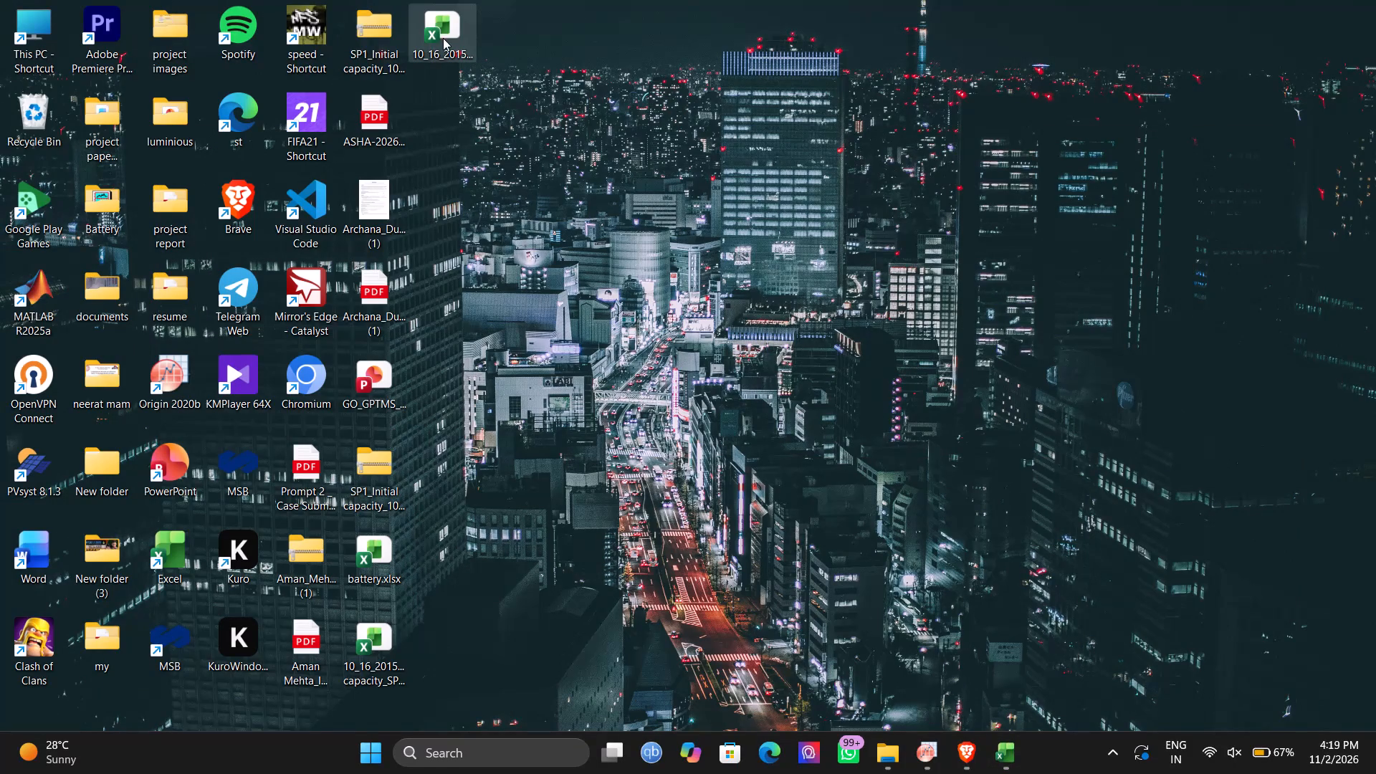
double_click(443, 38)
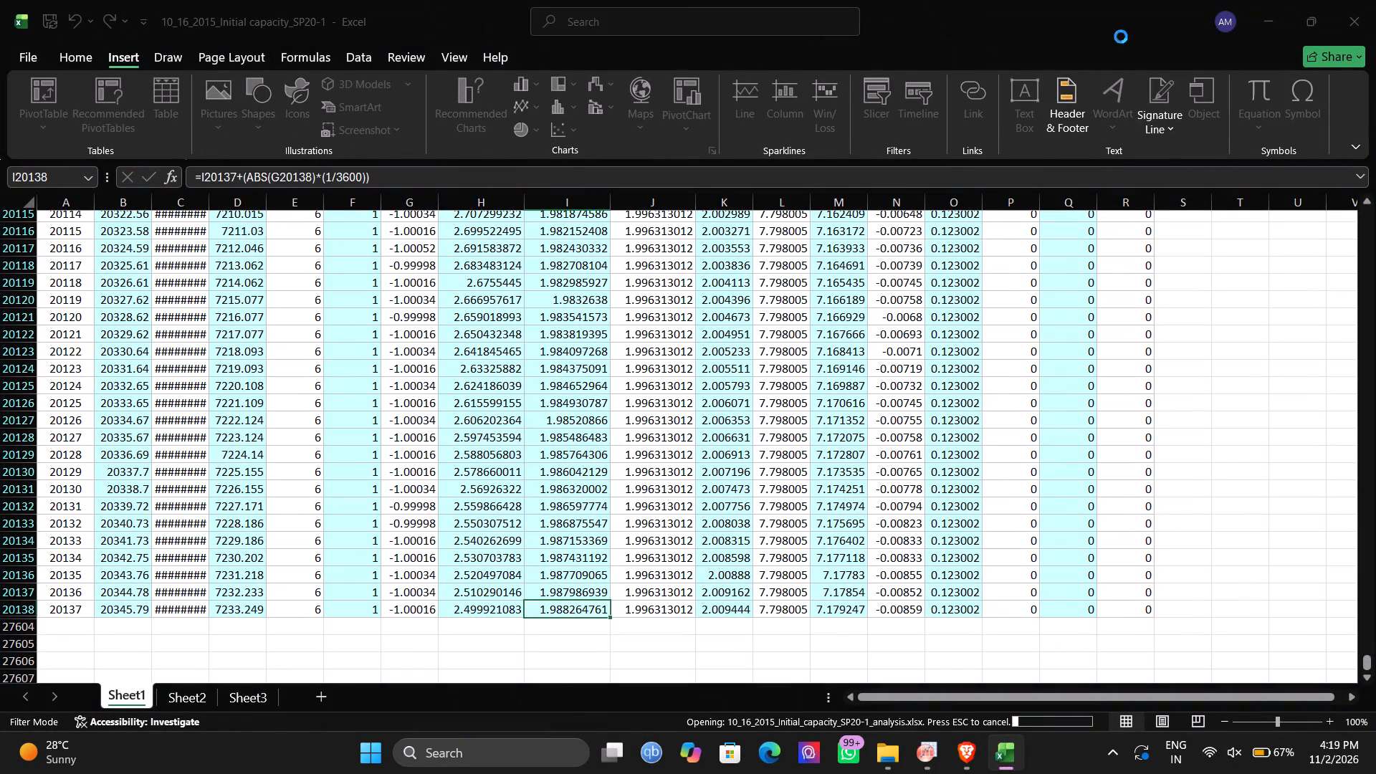
left_click(1272, 19)
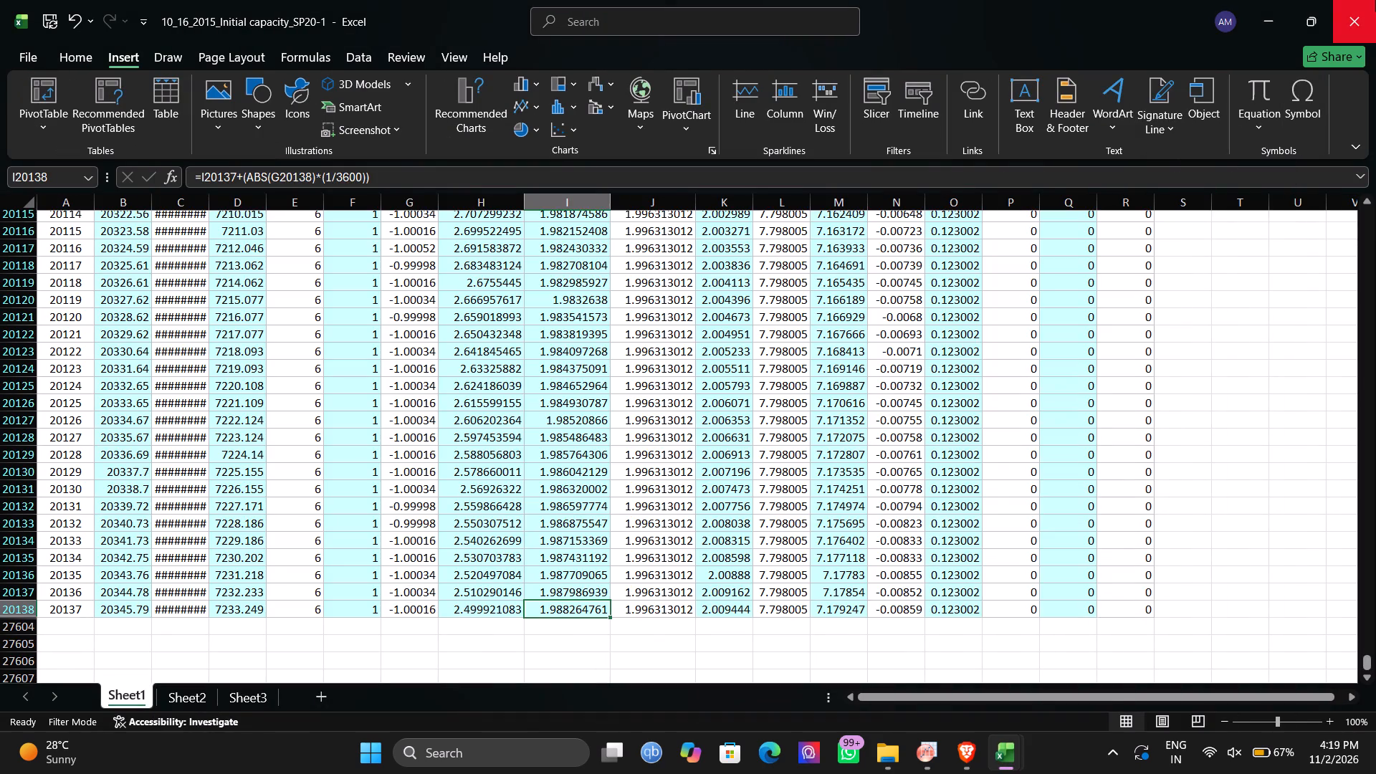
Save the 10_16_2015_Initial capacity_SP20-1 workbook with its new capacity column and keep it open.
left_click(1375, 0)
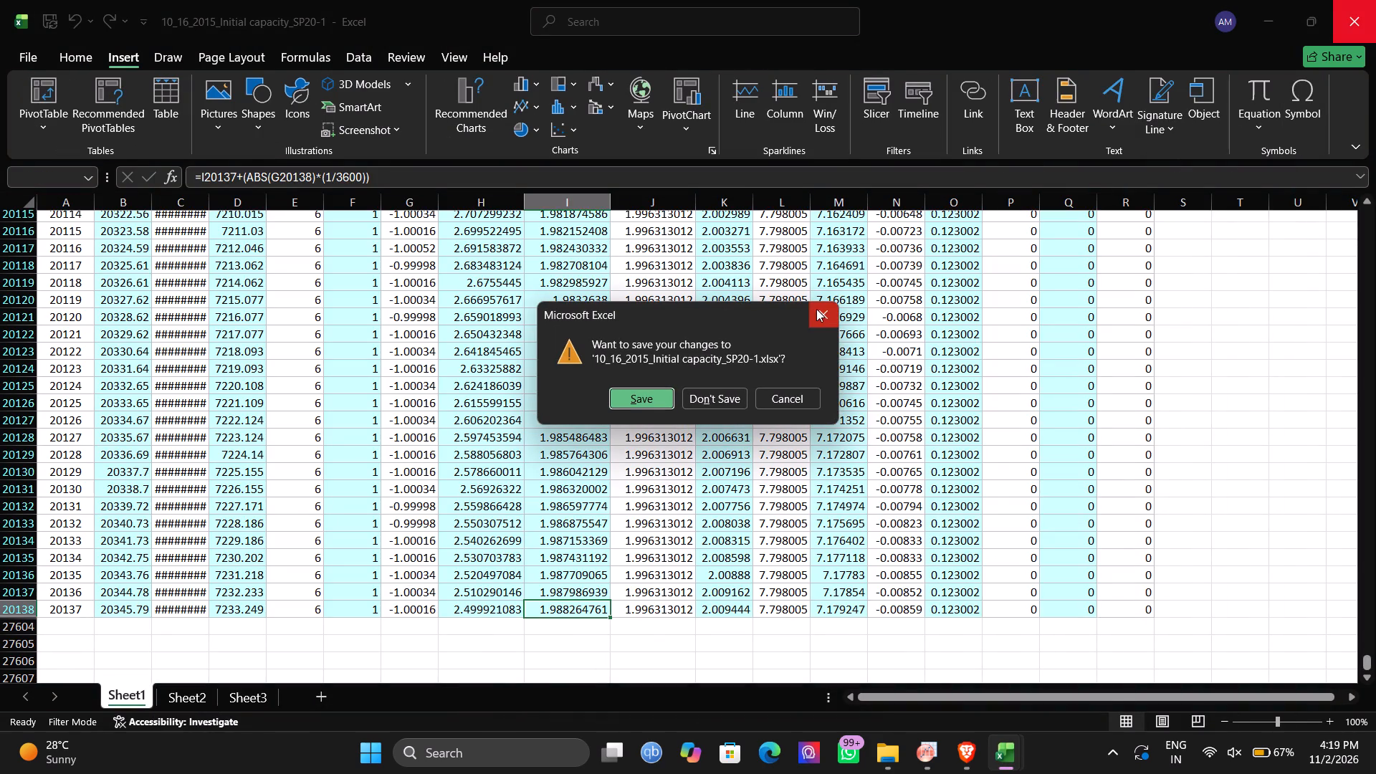
left_click(818, 310)
key("ctrl+s")
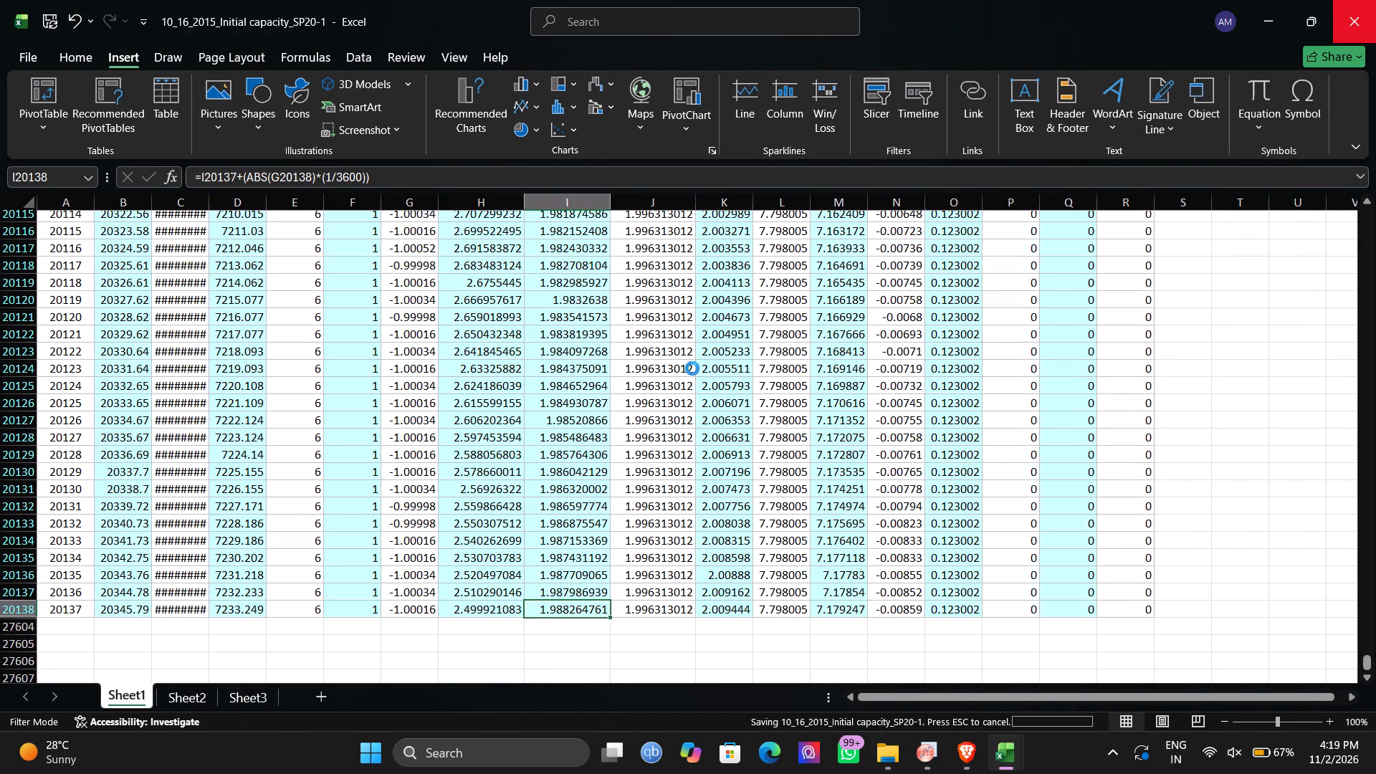
Switch to the analysis workbook and examine the time, current, voltage and charge capacity columns of the Charging_Data sheet.
left_click(1287, 19)
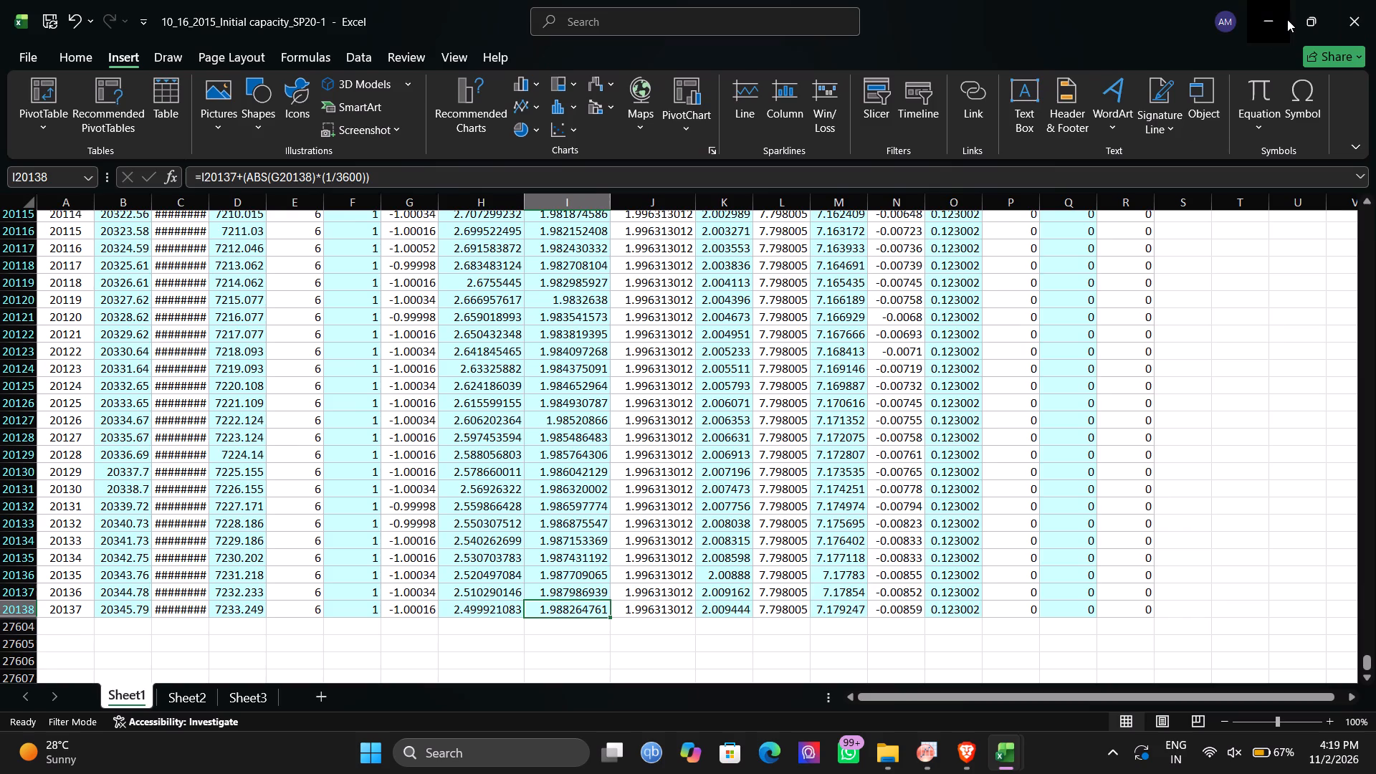
left_click(1002, 750)
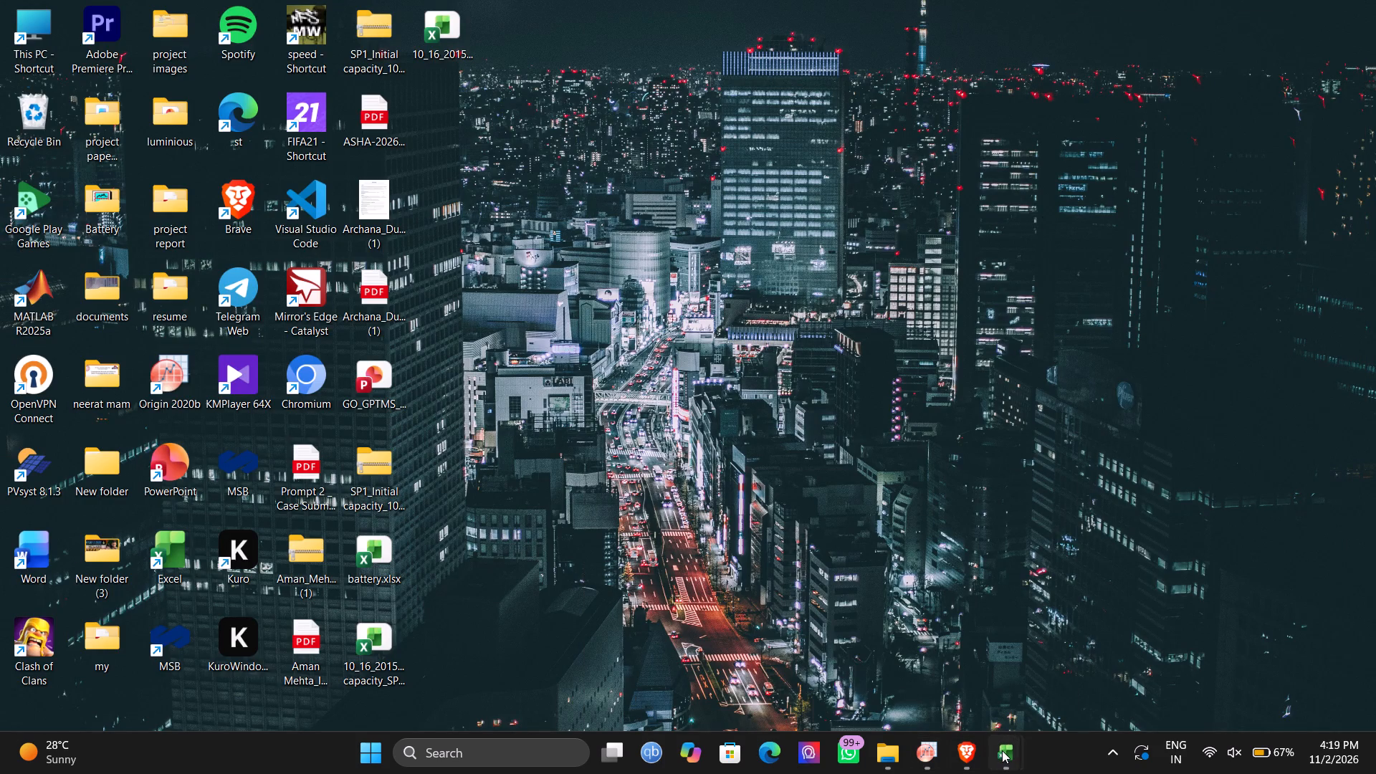
left_click(1056, 661)
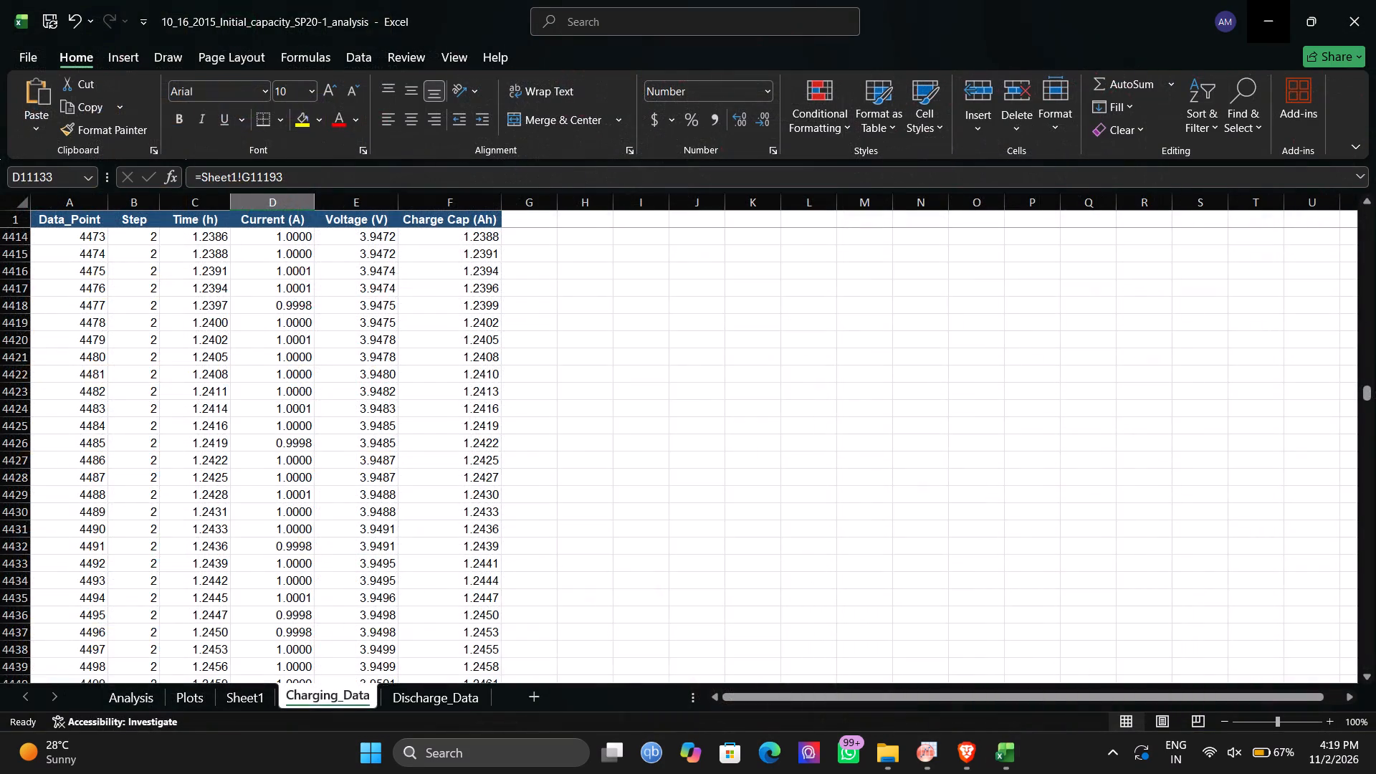
scroll(704, 394, "up", 5)
scroll(704, 394, "right", 4)
scroll(704, 394, "up", 5)
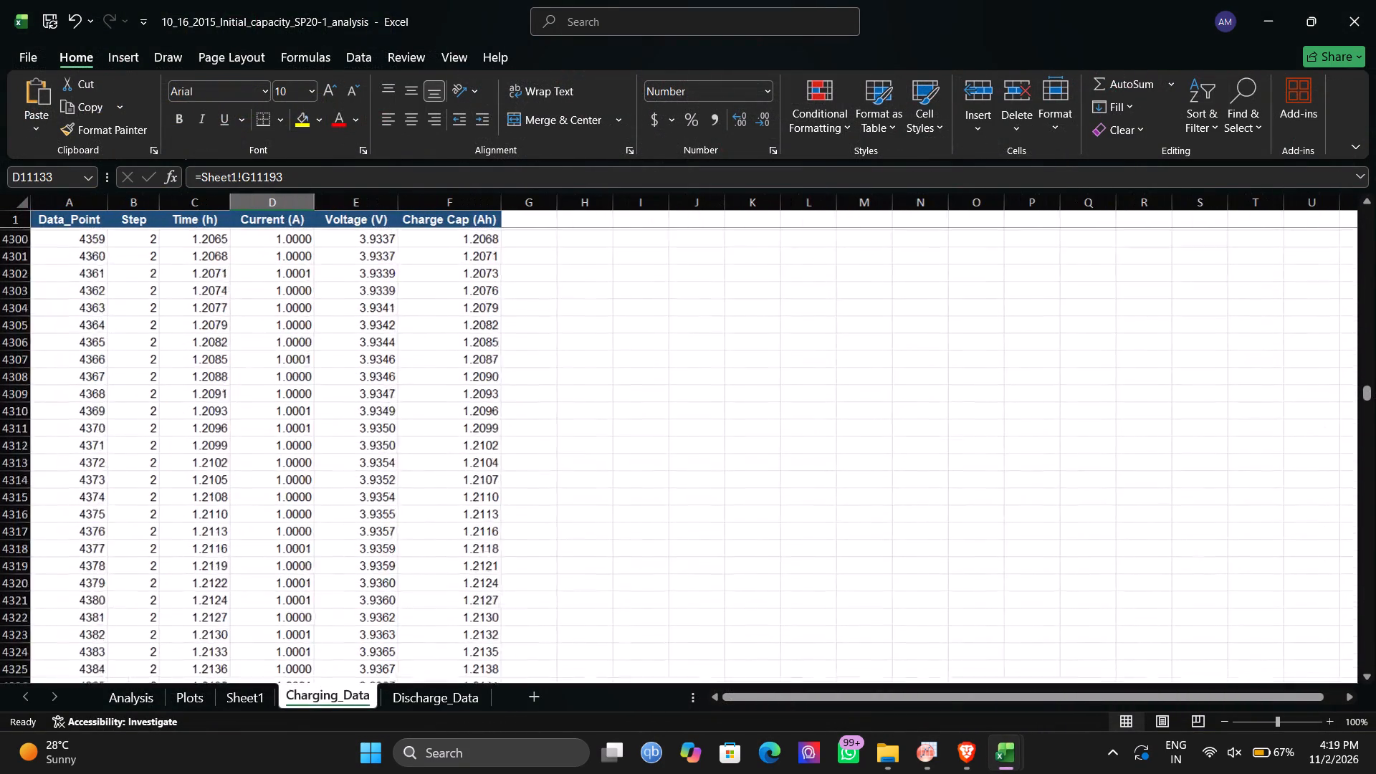
scroll(704, 394, "up", 16)
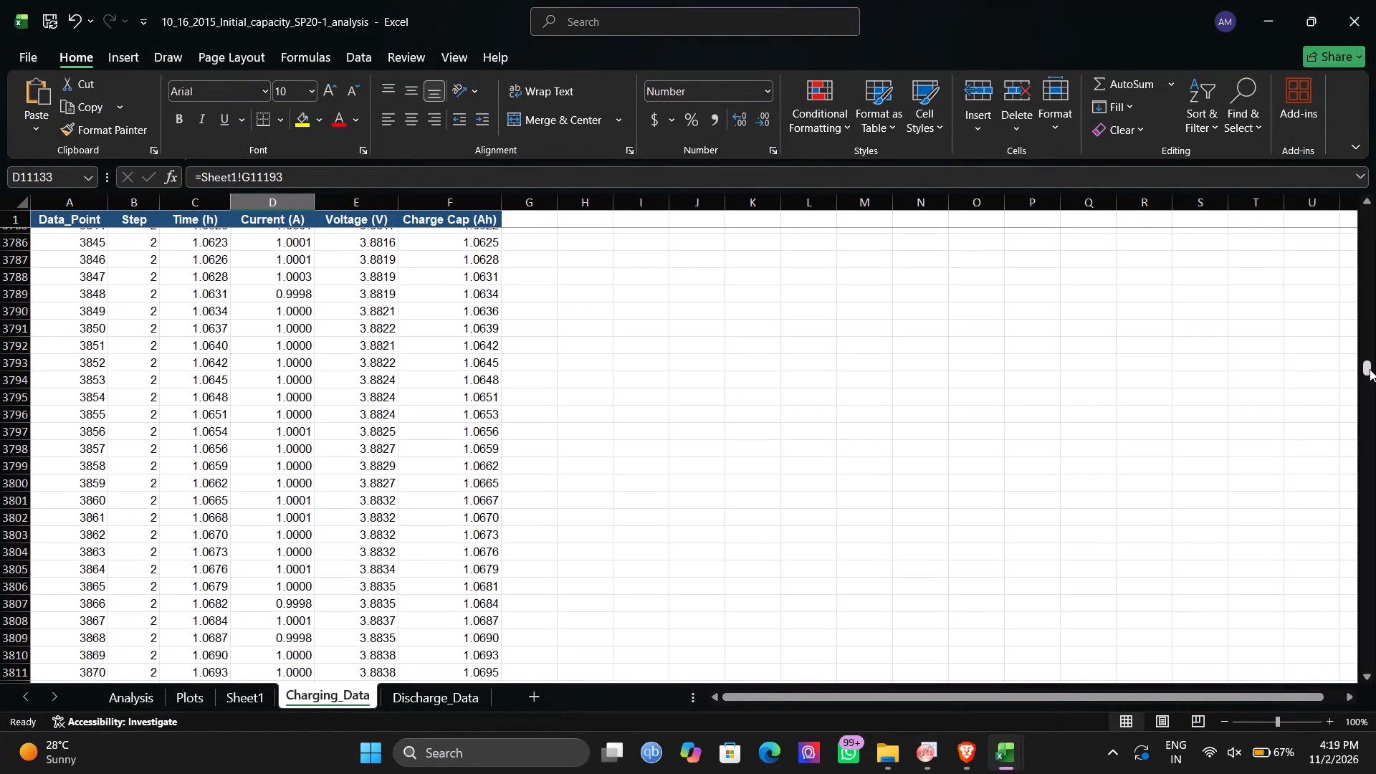
left_click_drag(1375, 369, 1365, 247)
left_click_drag(1365, 247, 1366, 239)
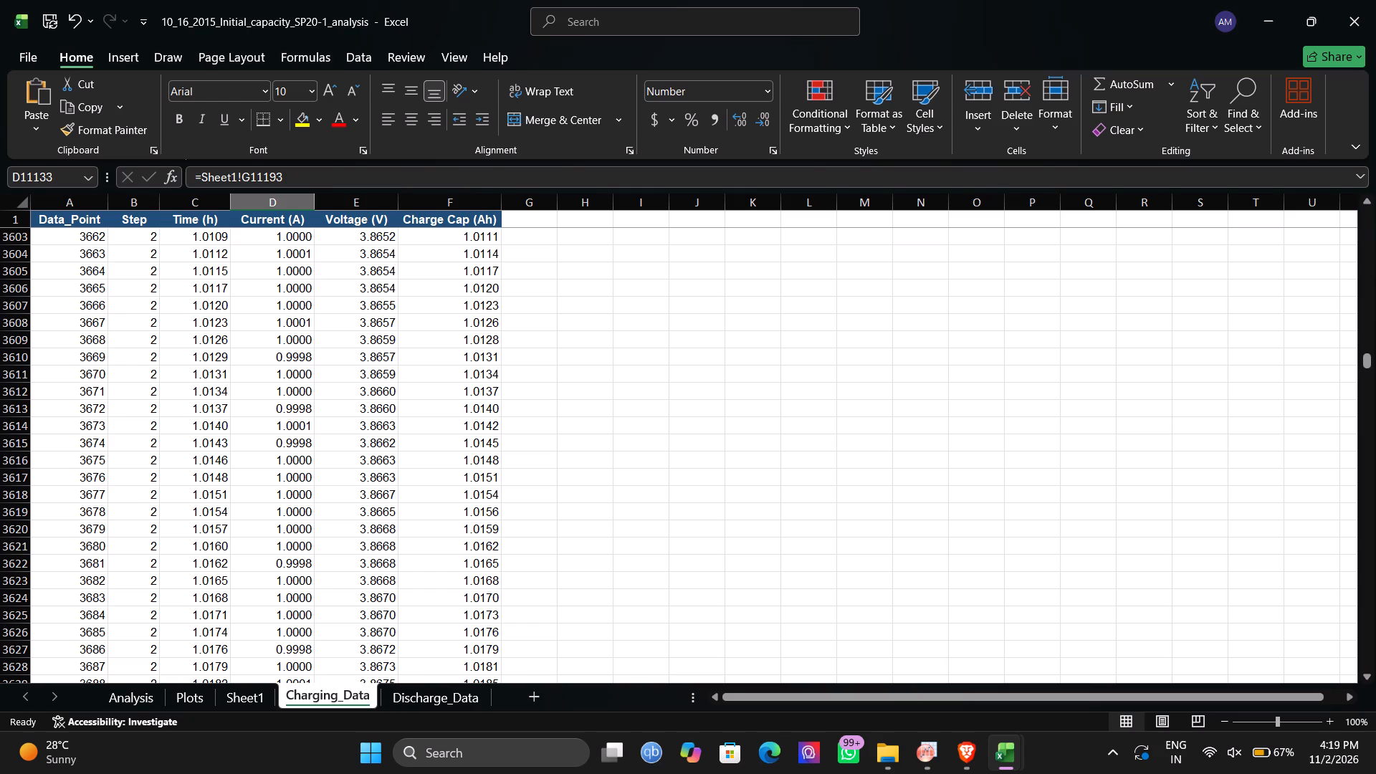
left_click_drag(1367, 358, 1369, 190)
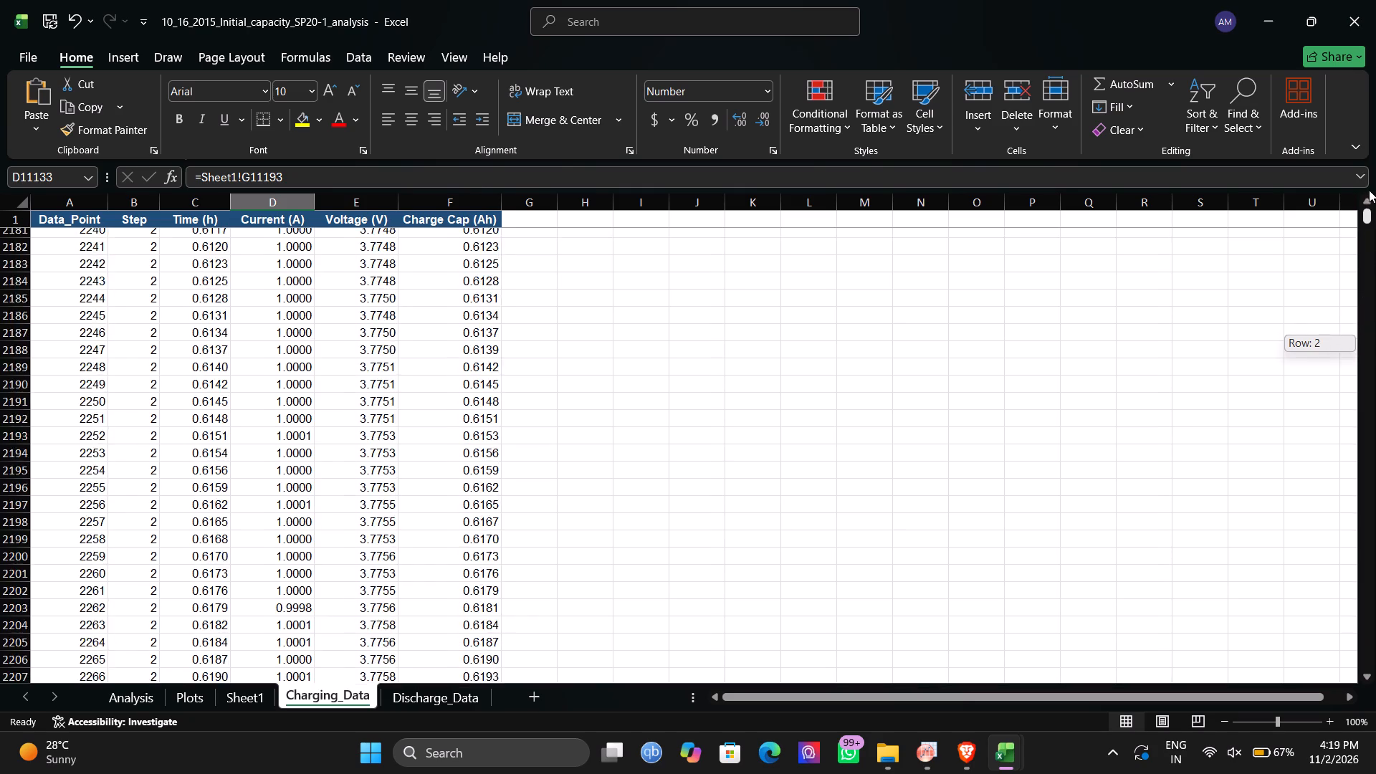
left_click_drag(1369, 190, 1368, 185)
scroll(725, 393, "up", 1)
scroll(725, 393, "right", 1)
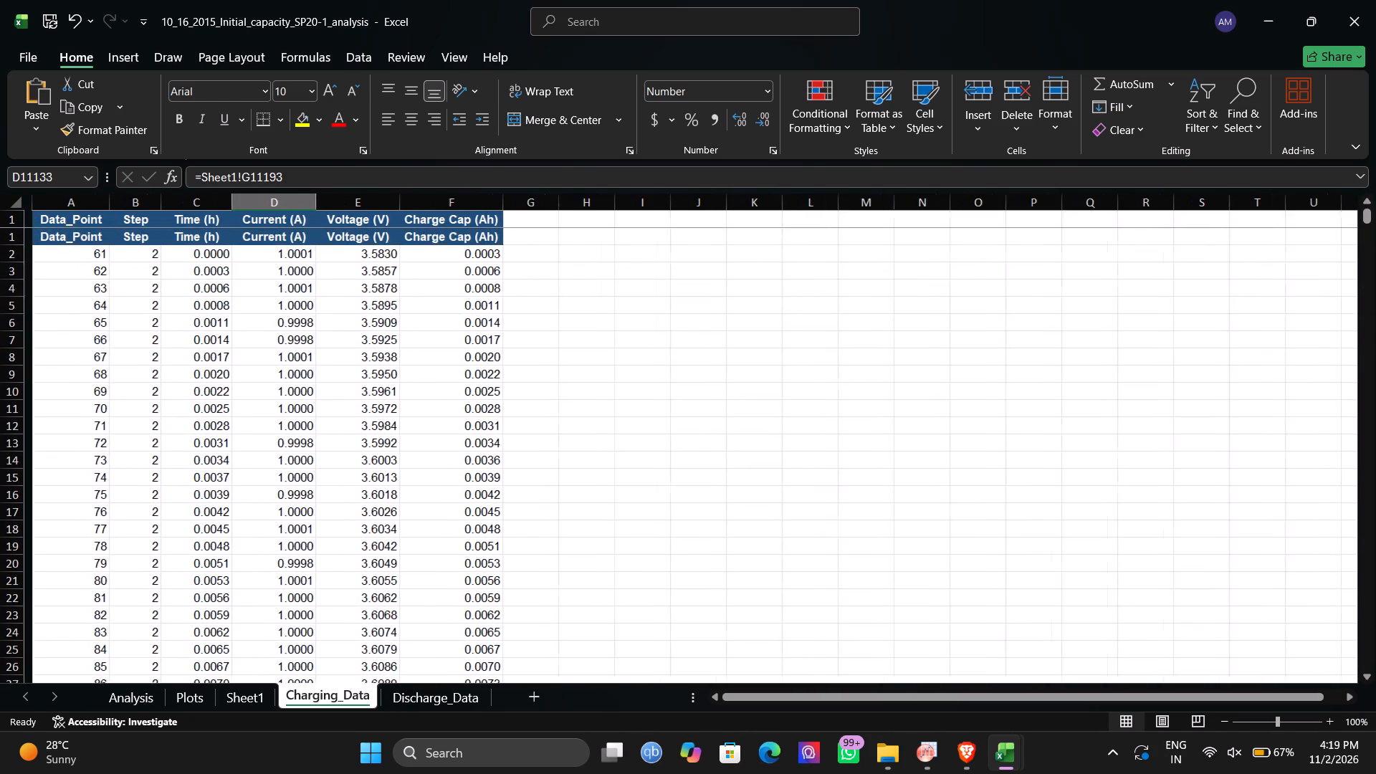
scroll(725, 393, "right", 1)
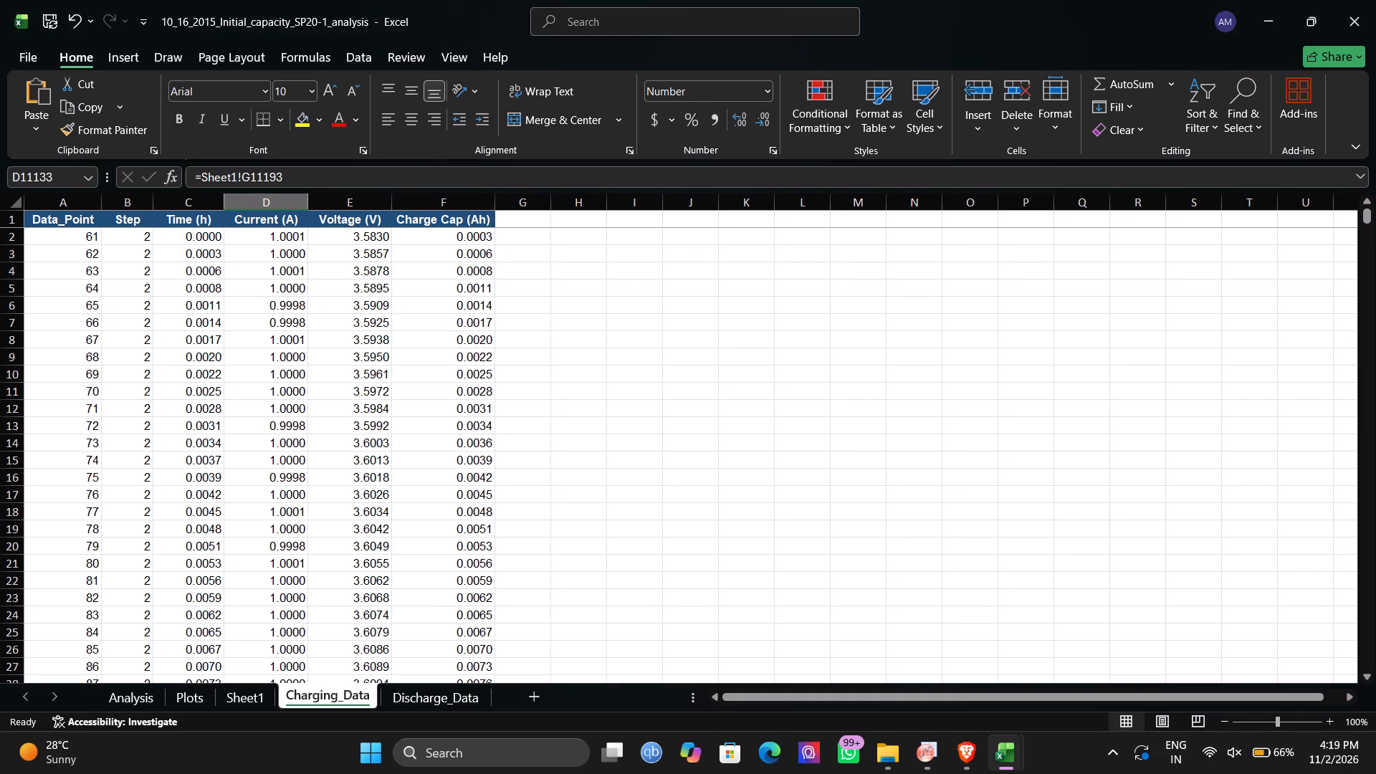
scroll(290, 489, "down", 11)
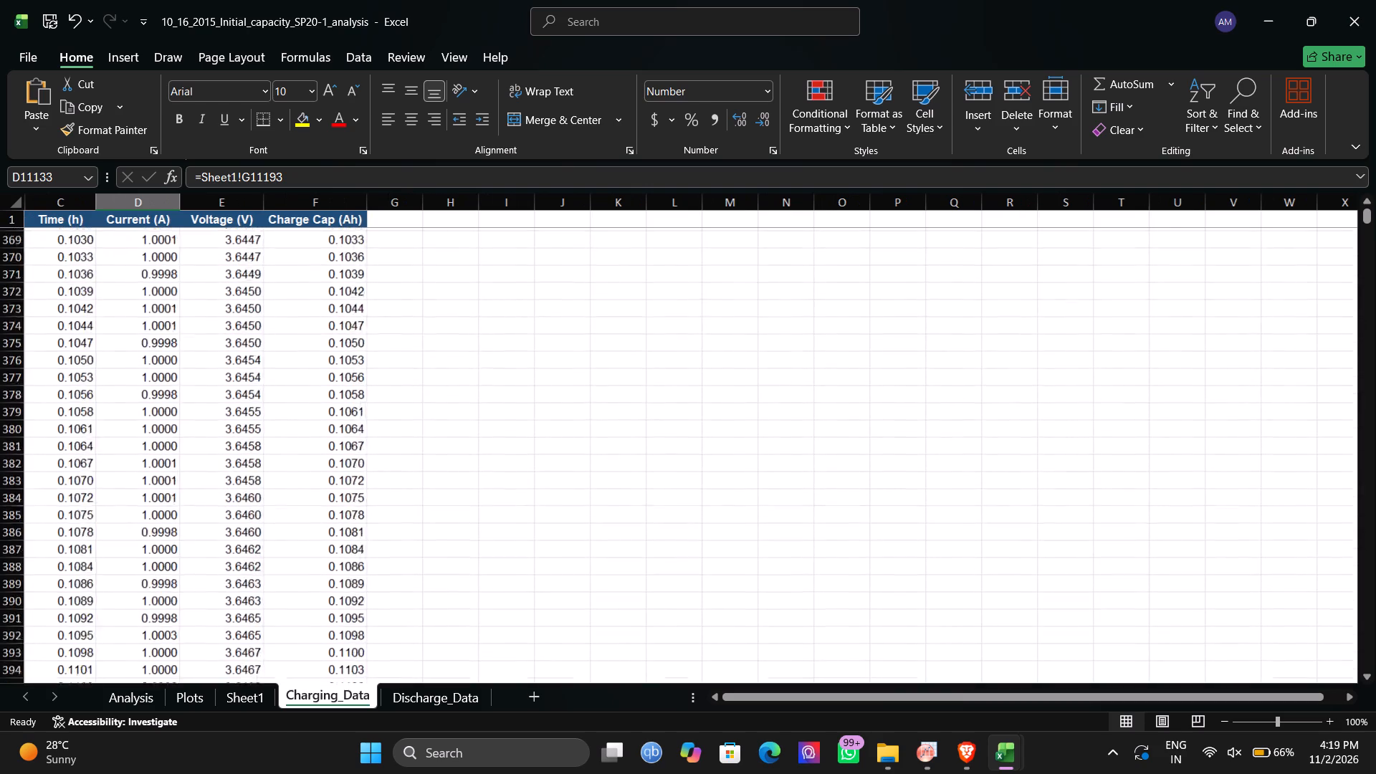
scroll(290, 489, "down", 14)
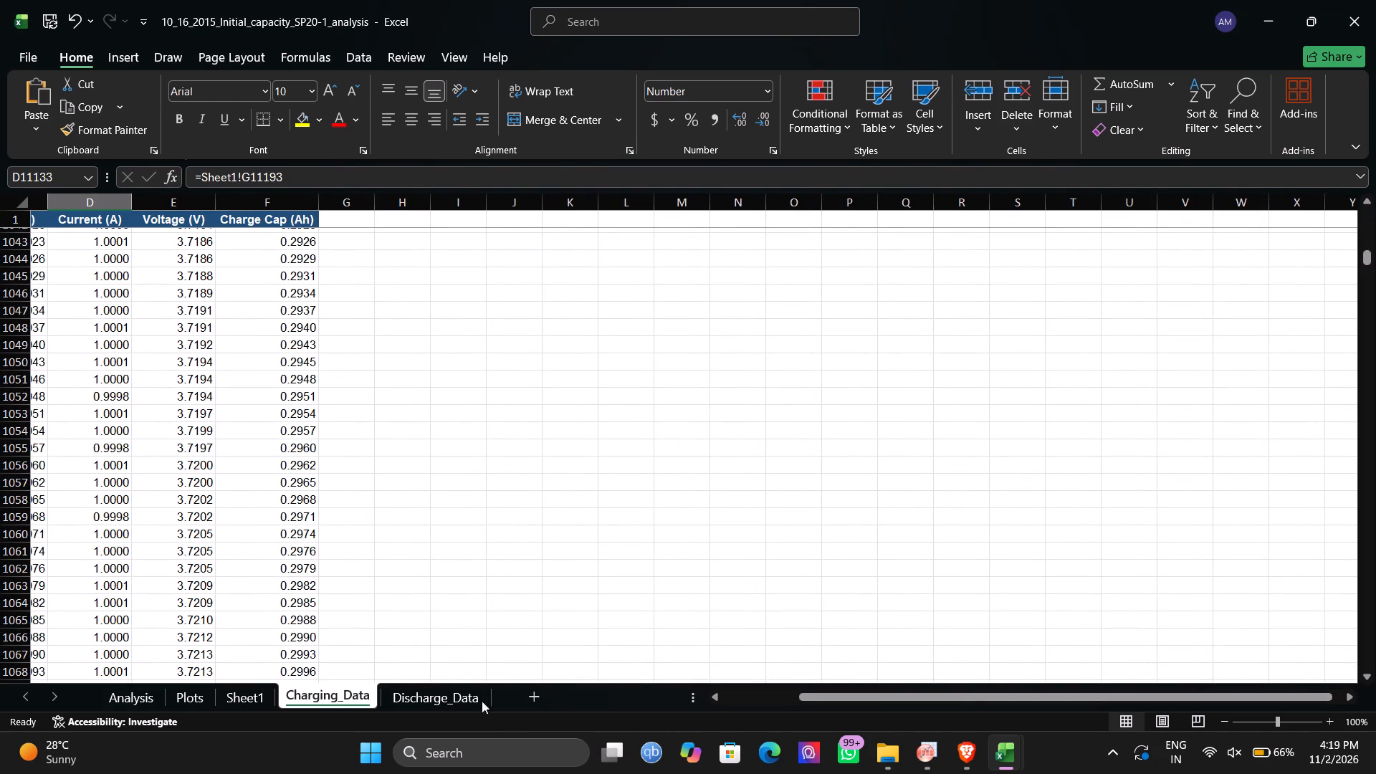
Compare the first and last capacity rows of the Discharge_Data sheet with column I of Sheet1 in the 10_16_2015_Initial capacity_SP20-1 workbook.
left_click(431, 697)
scroll(304, 427, "up", 6)
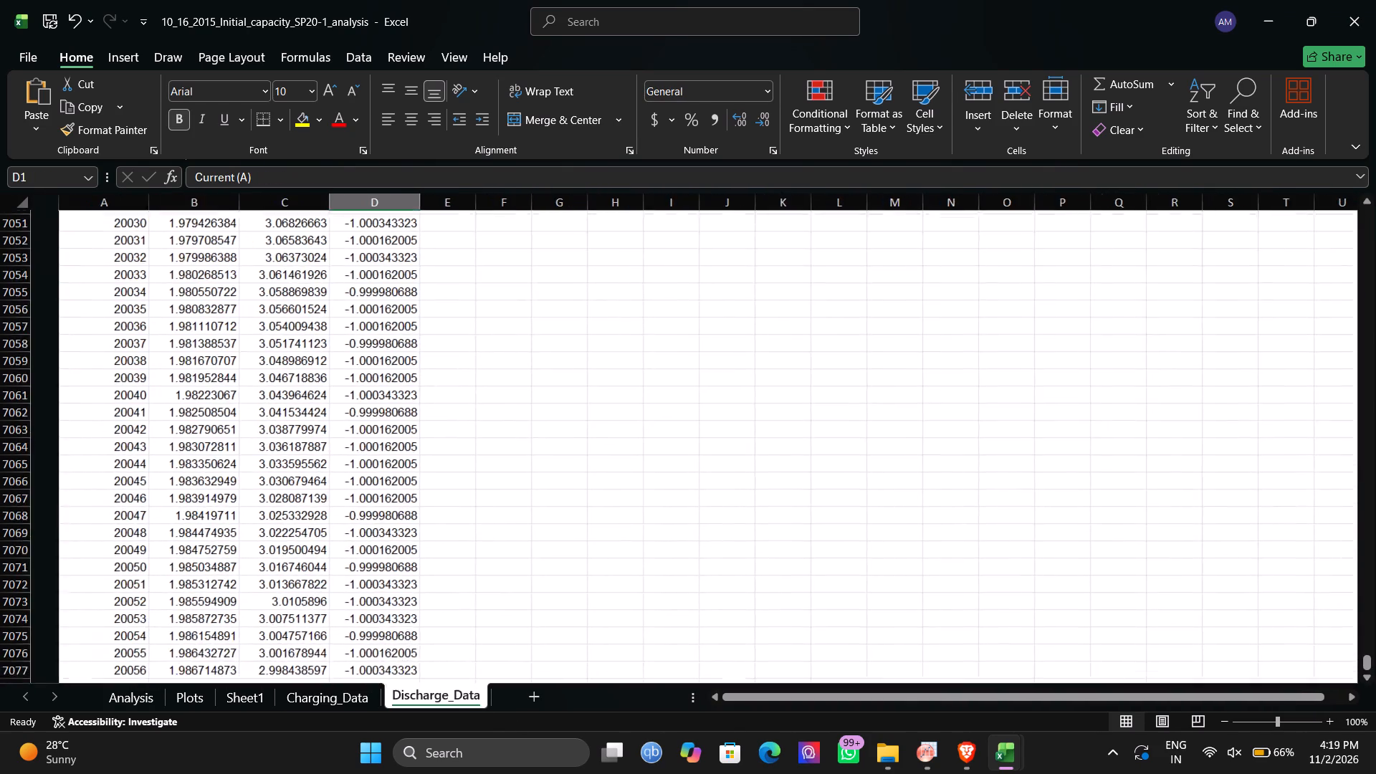
scroll(304, 427, "up", 1)
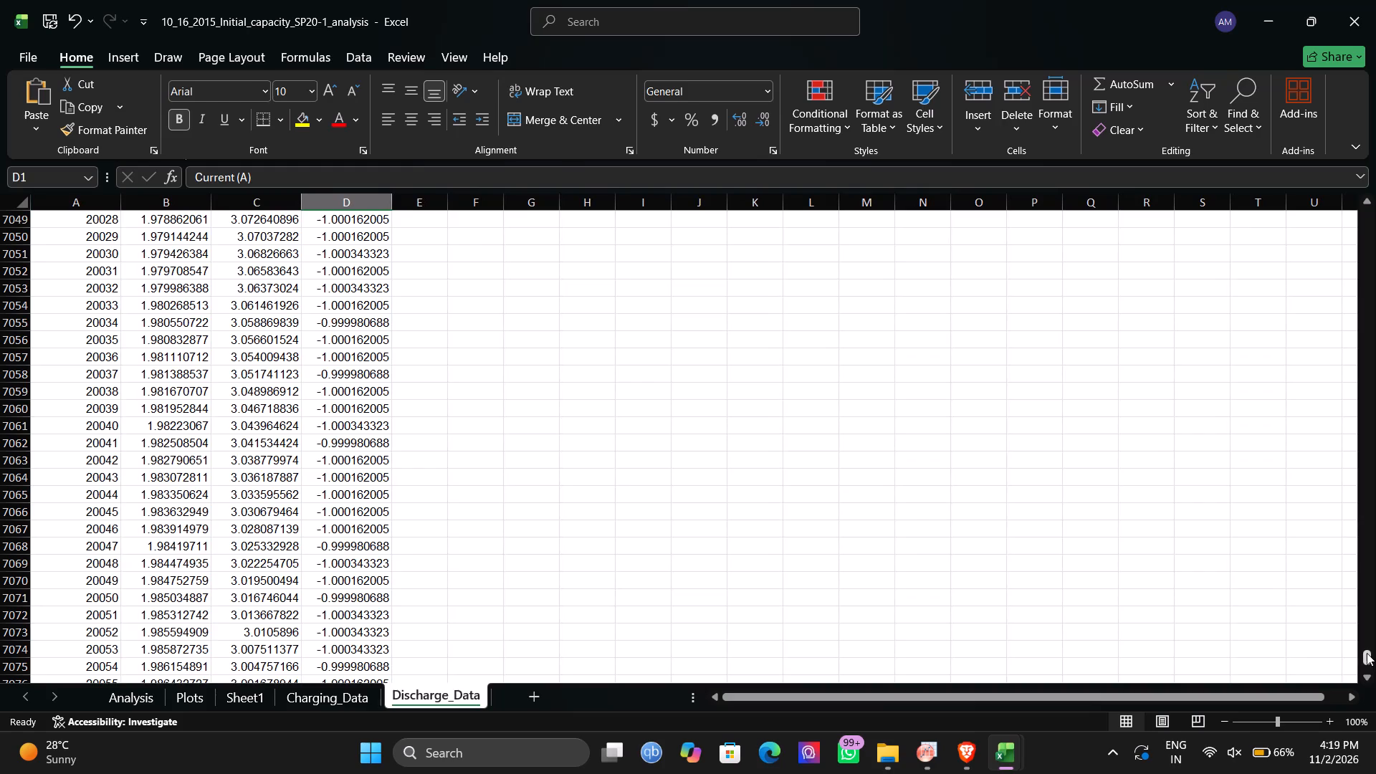
left_click_drag(1367, 653, 1368, 207)
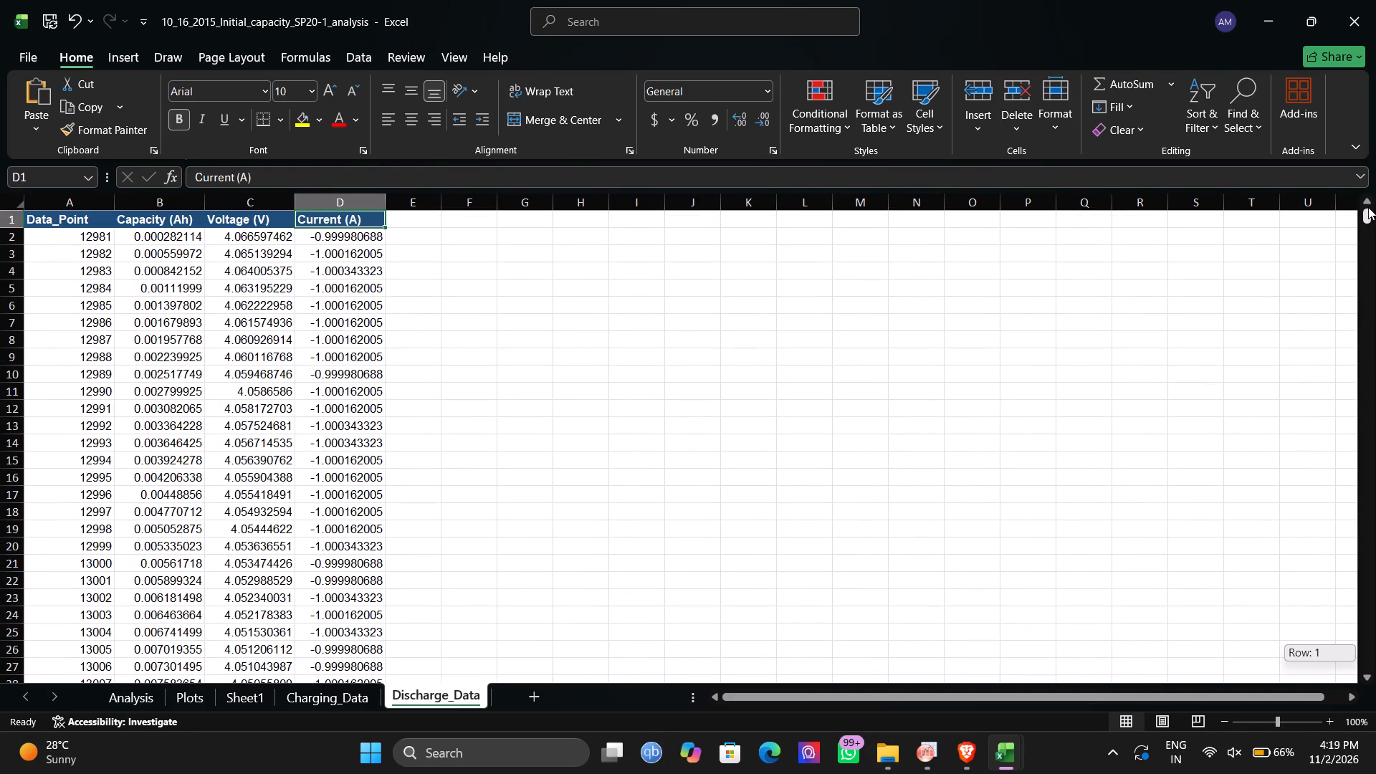
left_click_drag(1368, 207, 1367, 200)
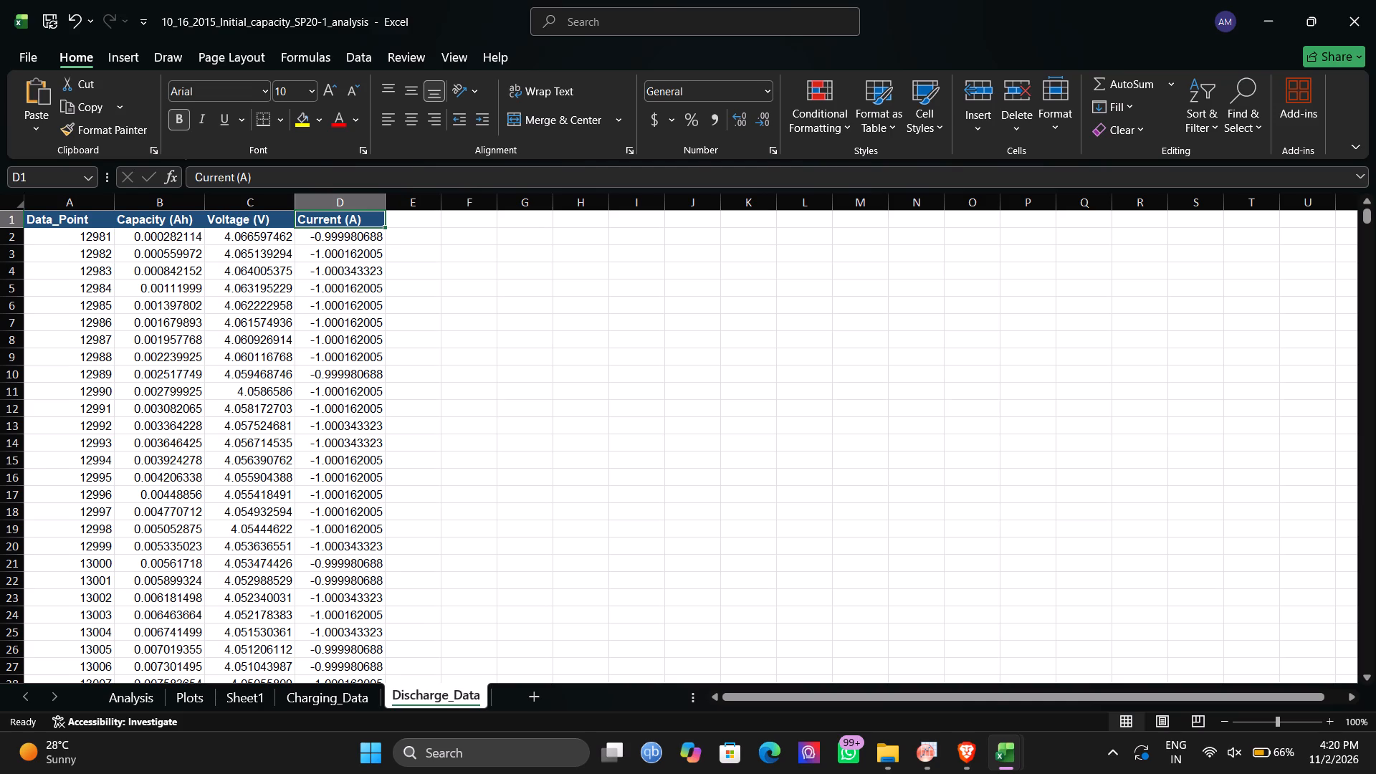
left_click(901, 668)
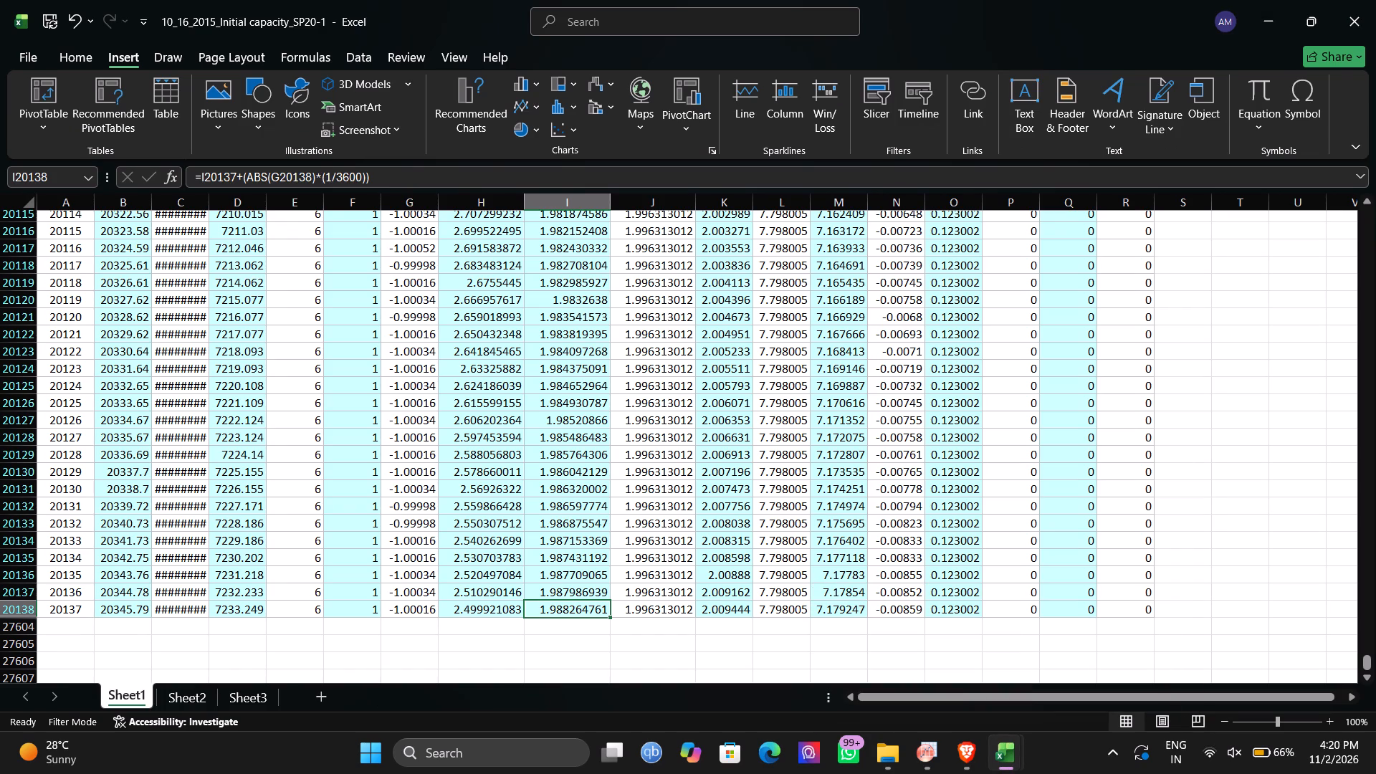
left_click_drag(1366, 663, 1375, 169)
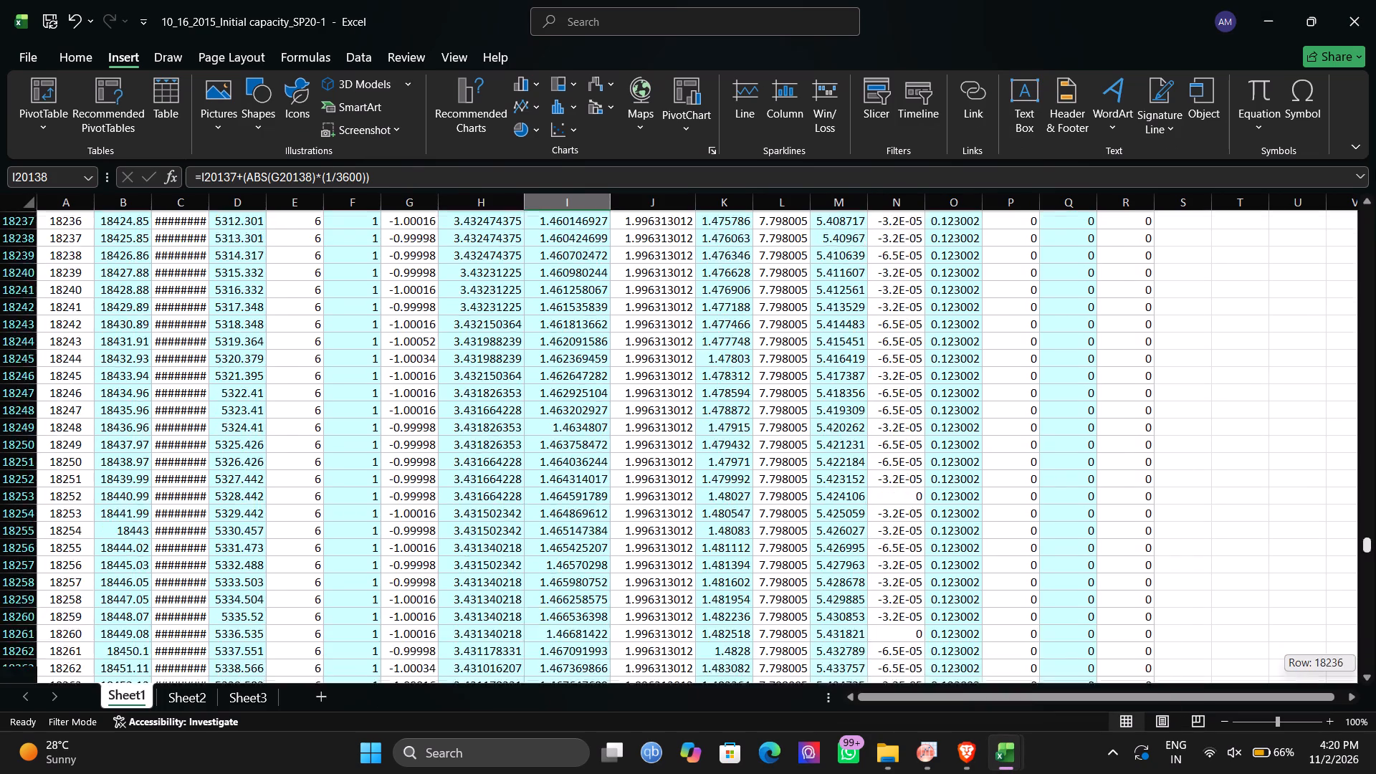
left_click_drag(1375, 169, 1328, 0)
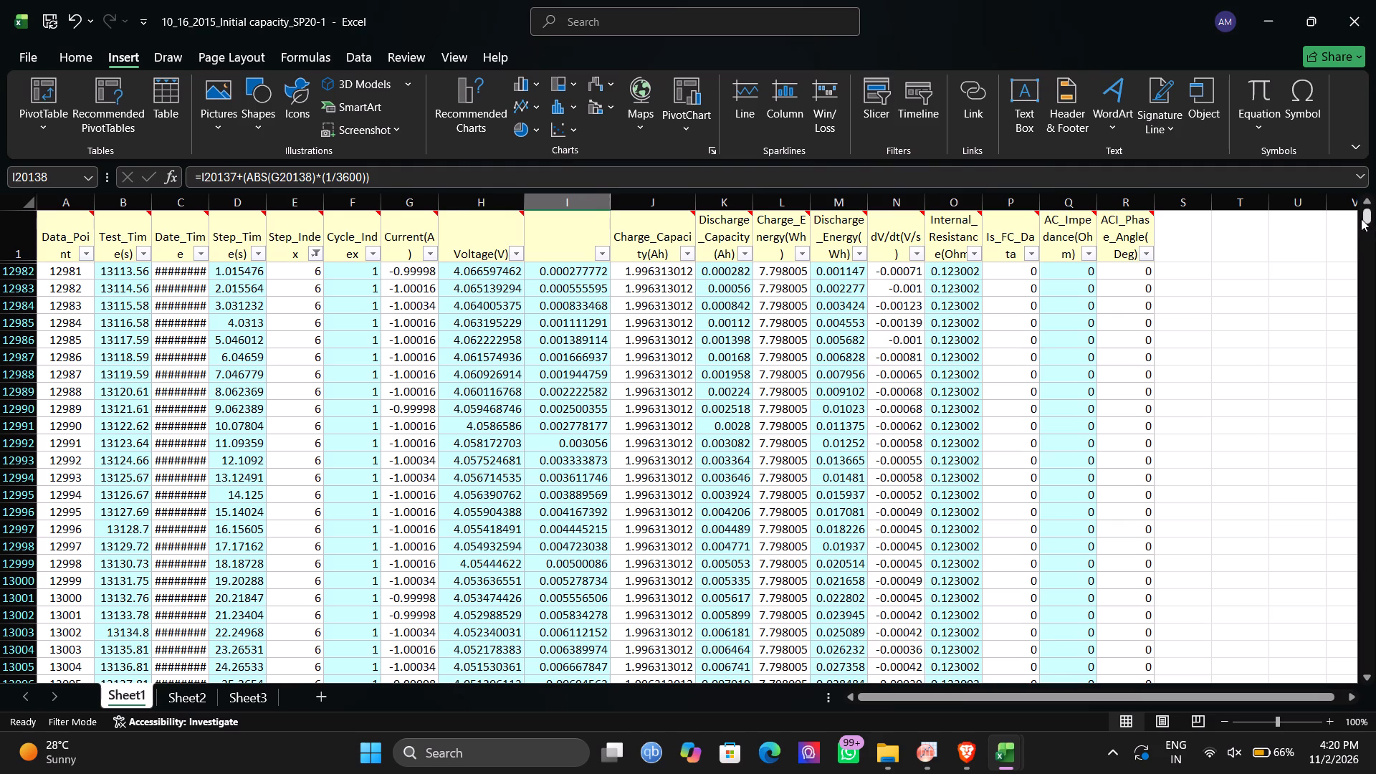
left_click_drag(1361, 219, 1375, 770)
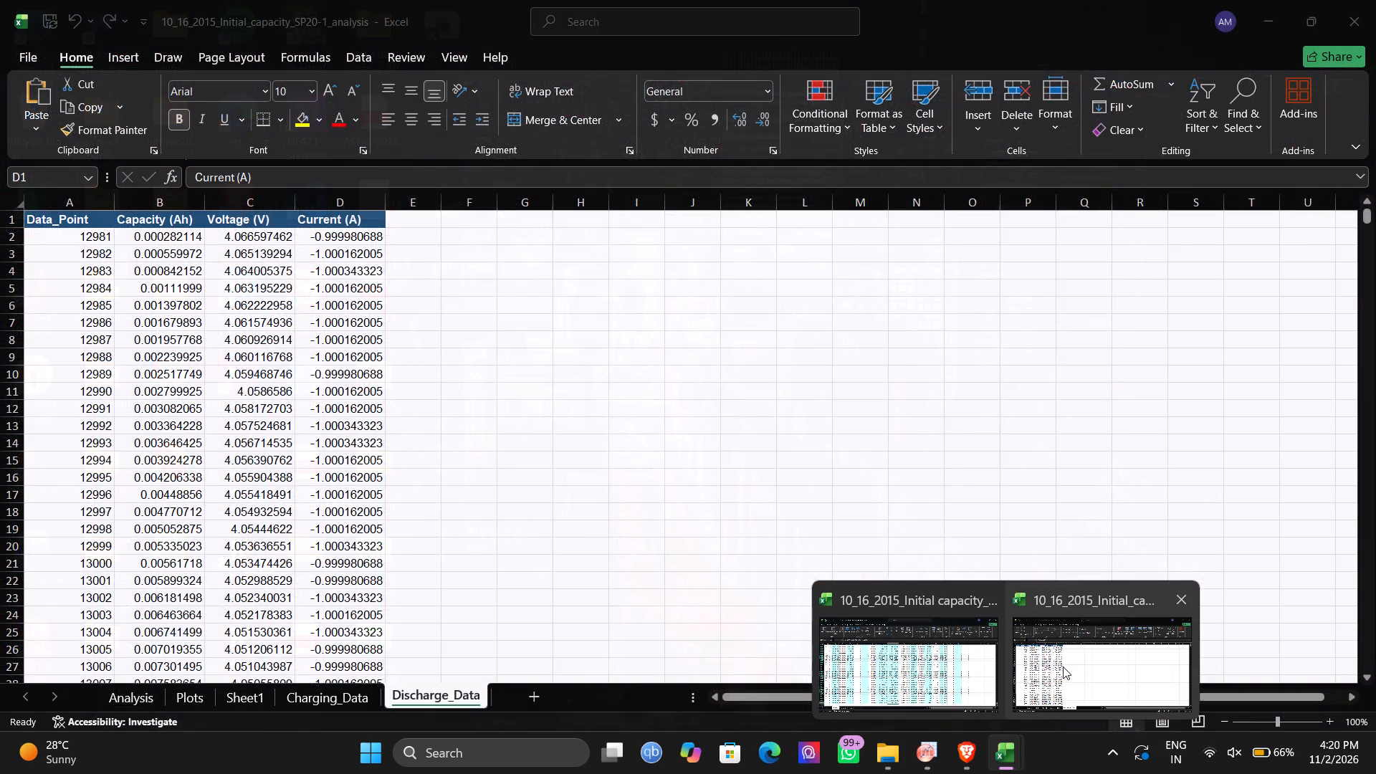
left_click(1064, 666)
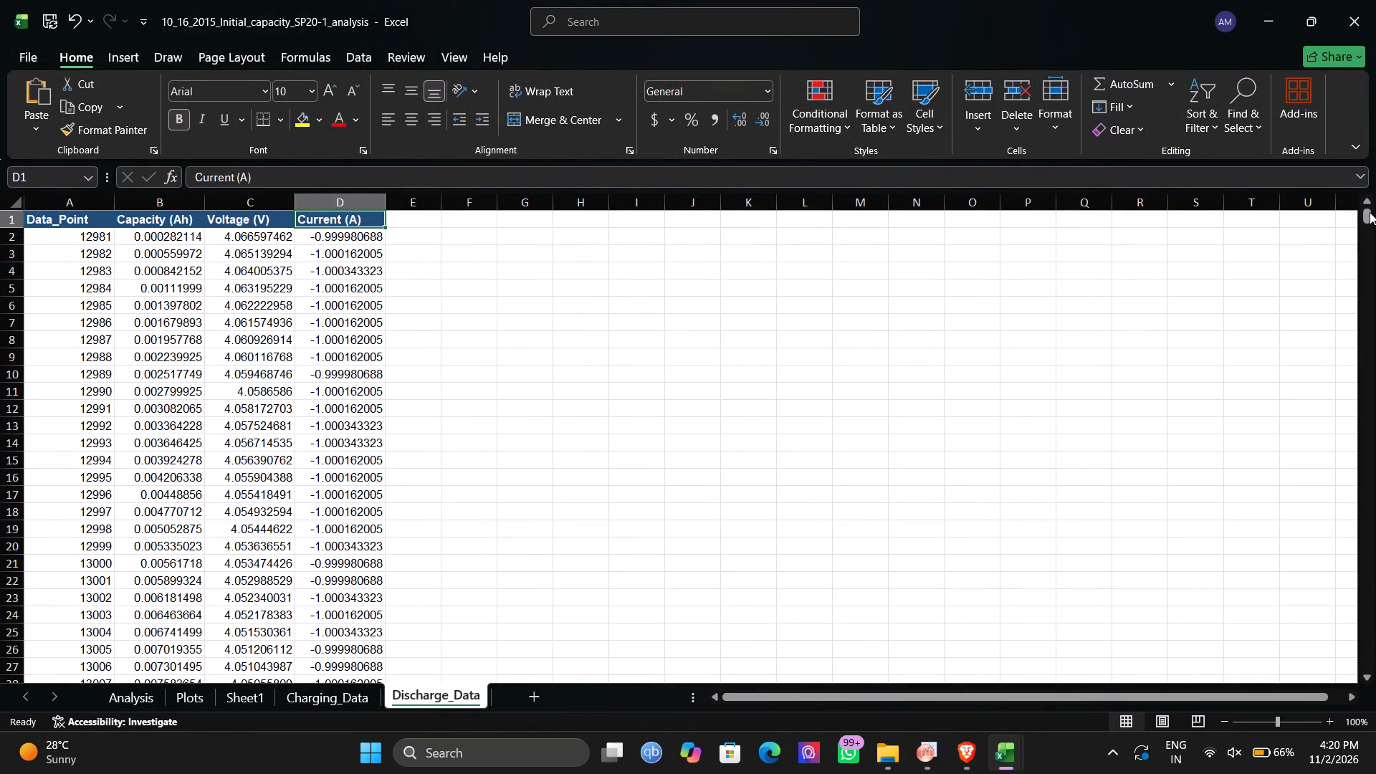
left_click_drag(1370, 212, 1349, 684)
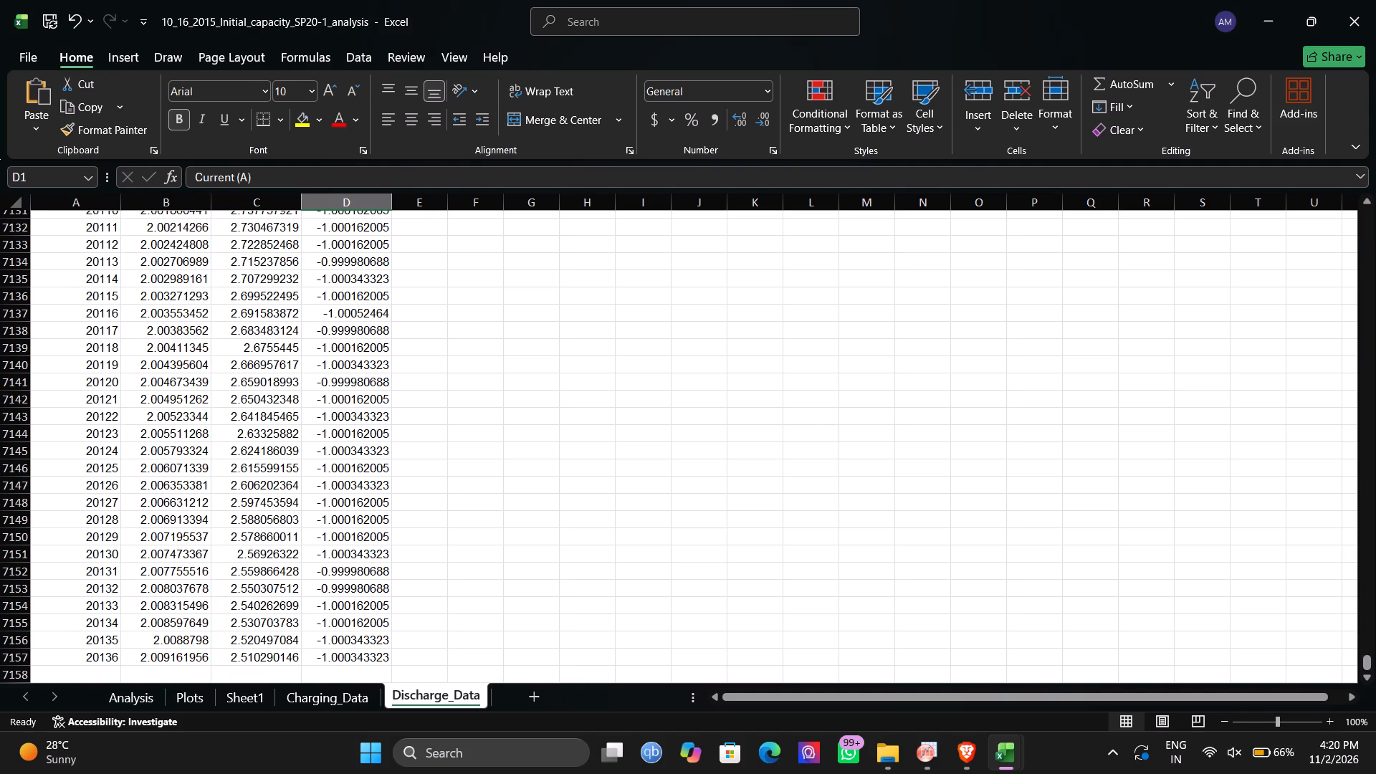
scroll(1053, 397, "up", 17)
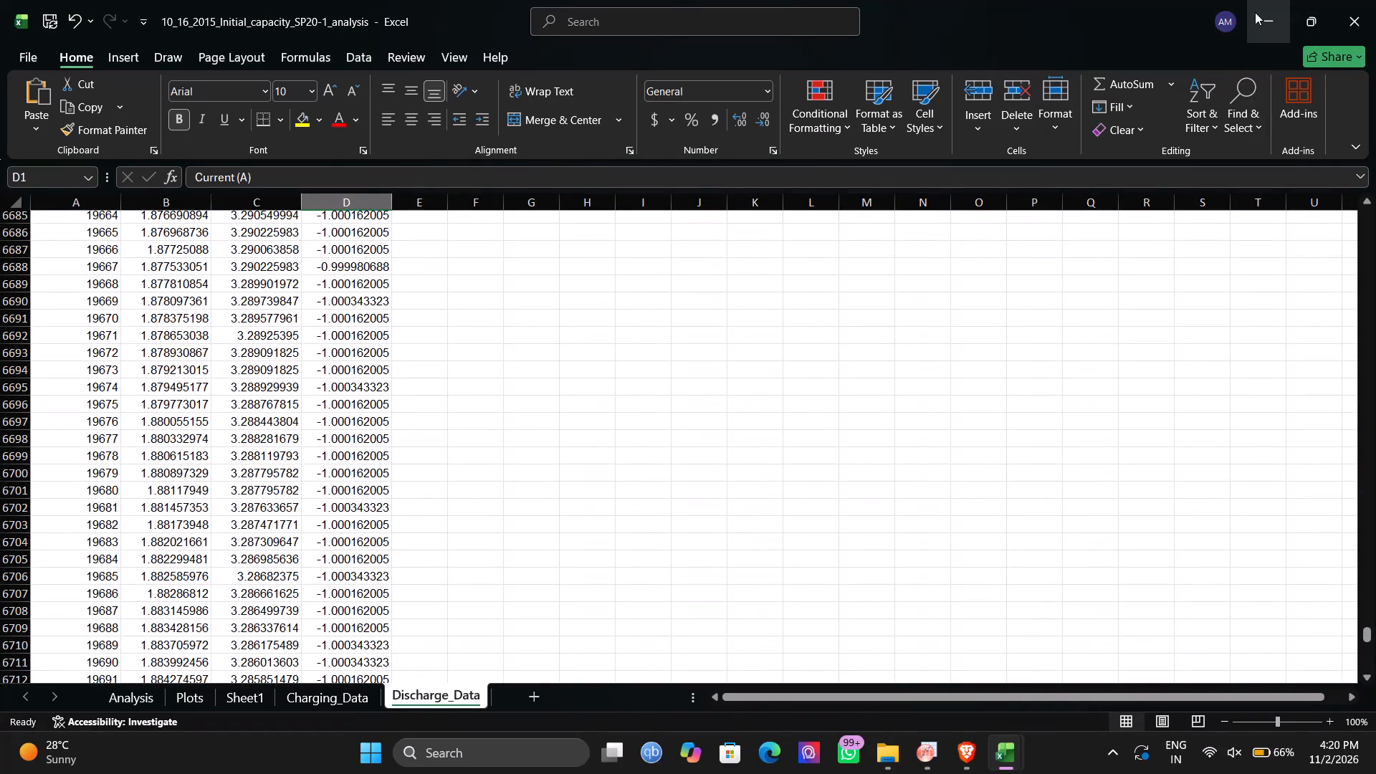
Minimize both workbooks and open the "battery plots final" project from the desktop's Battery folder in Origin.
left_click(1255, 12)
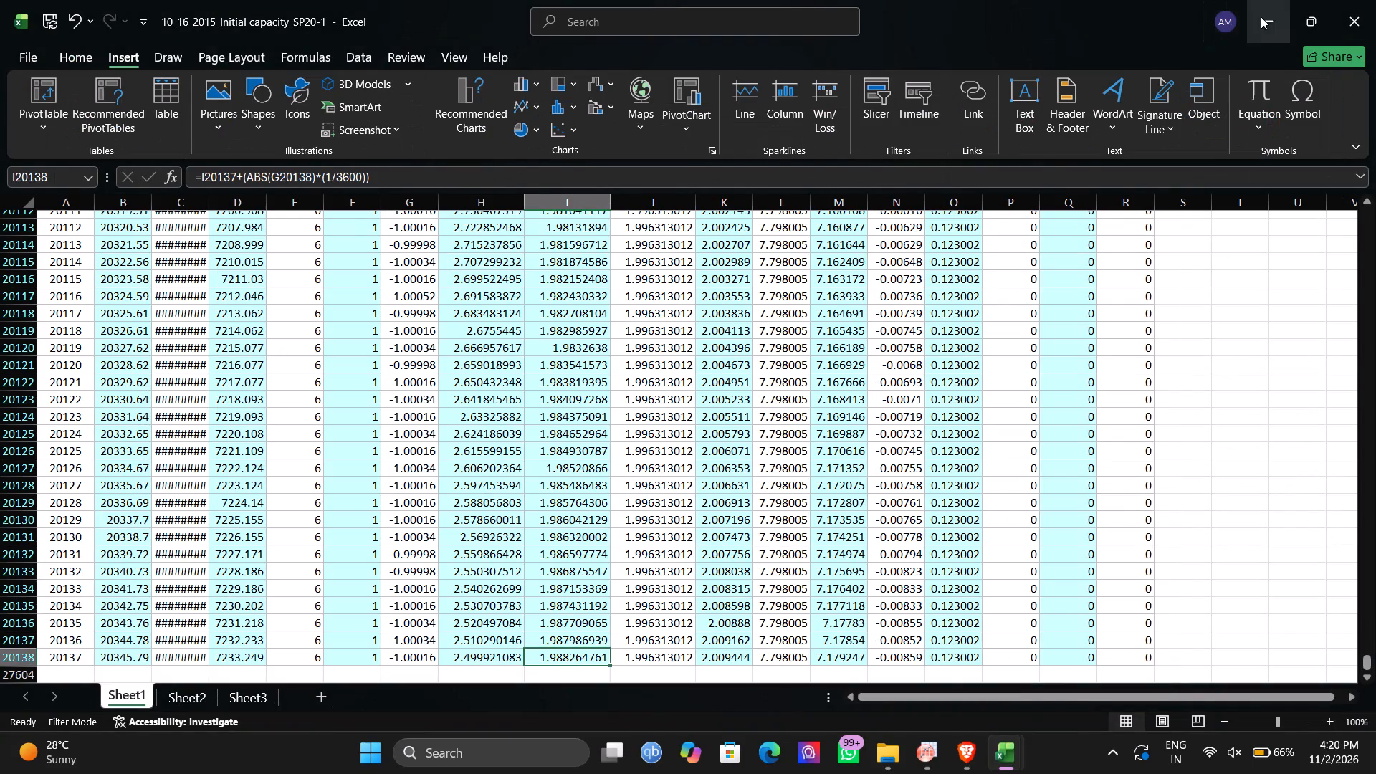
left_click(1261, 16)
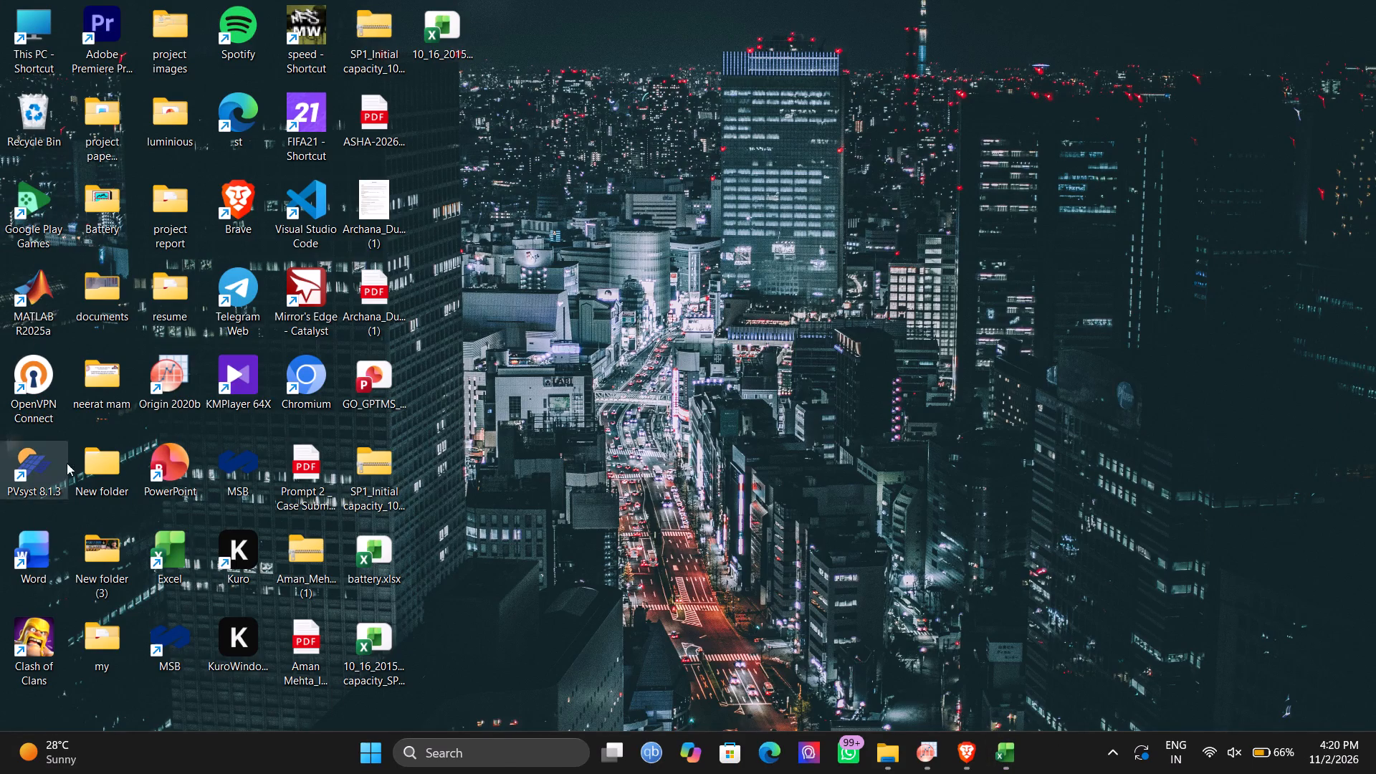
double_click(87, 187)
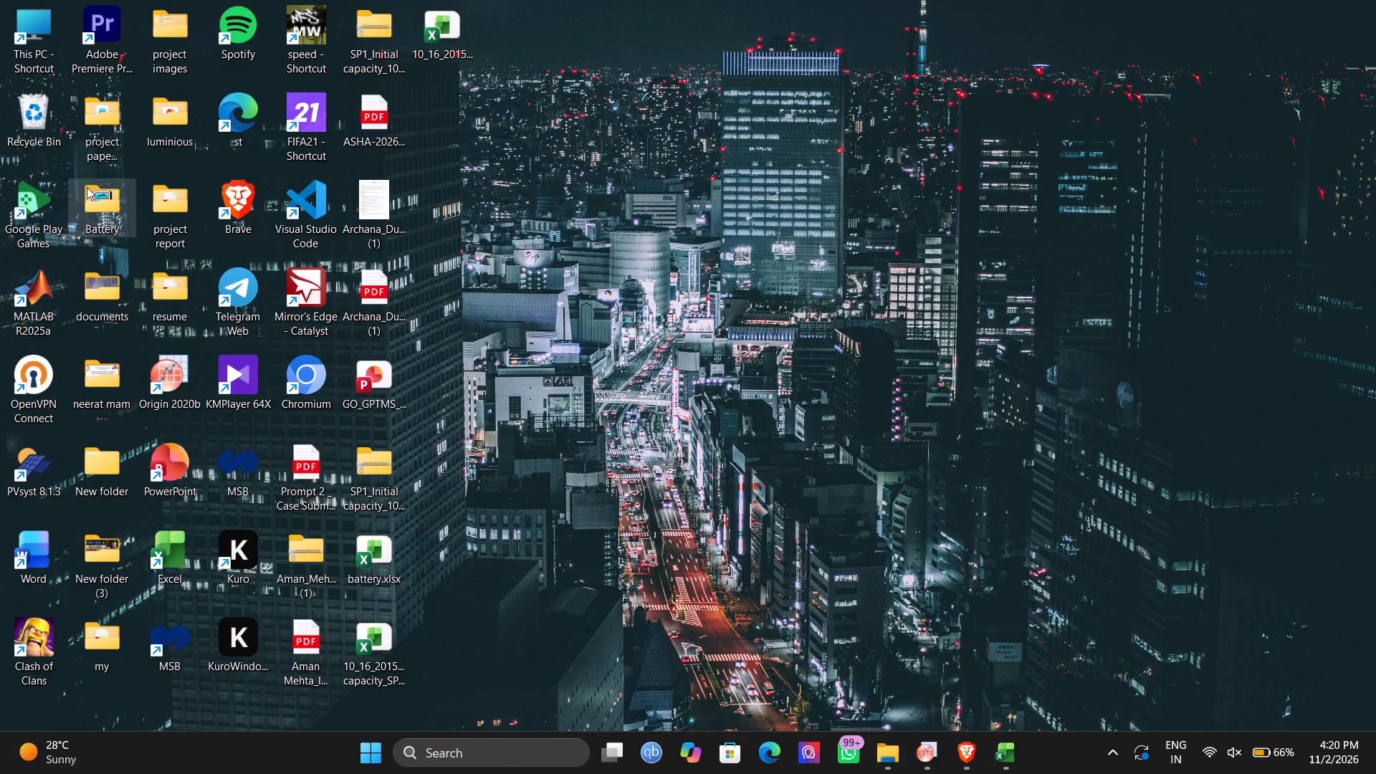
scroll(231, 520, "down", 8)
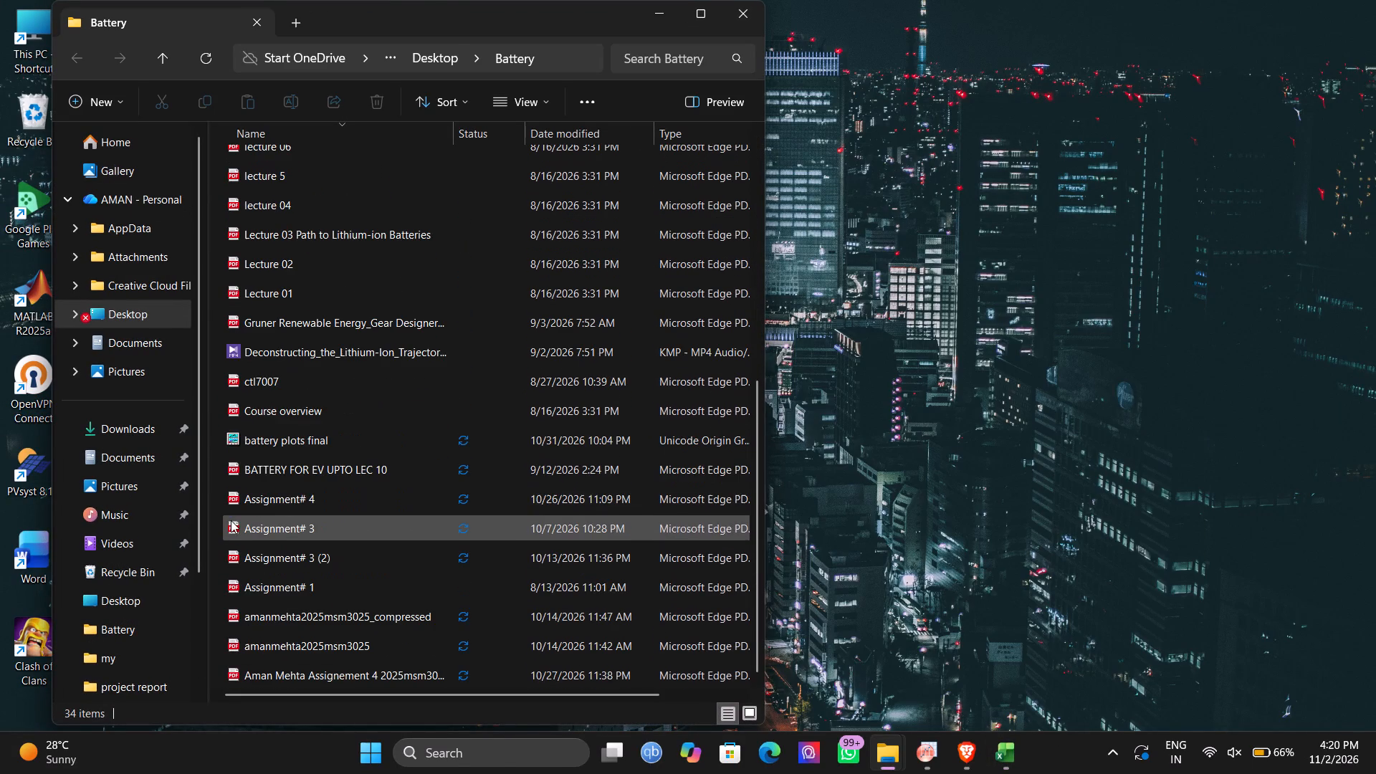
double_click(282, 448)
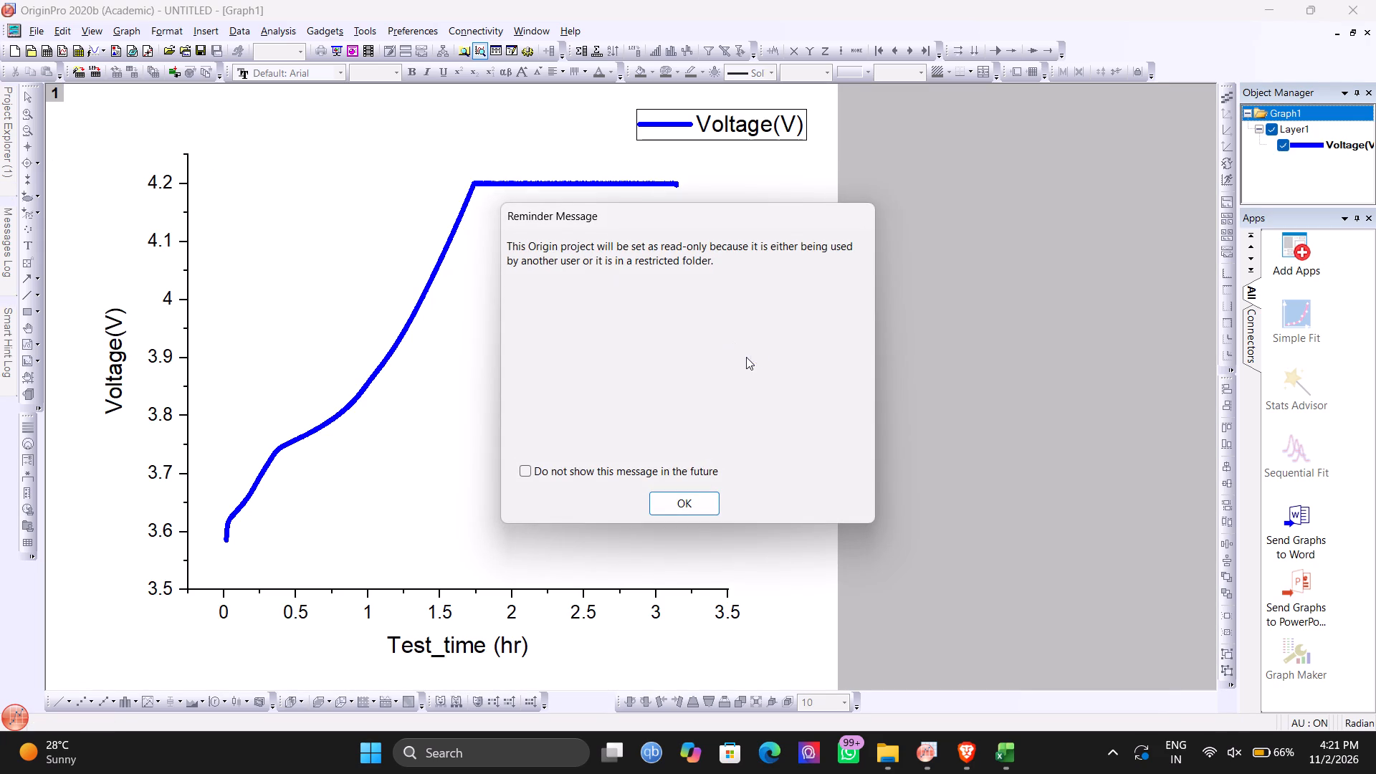
left_click(674, 502)
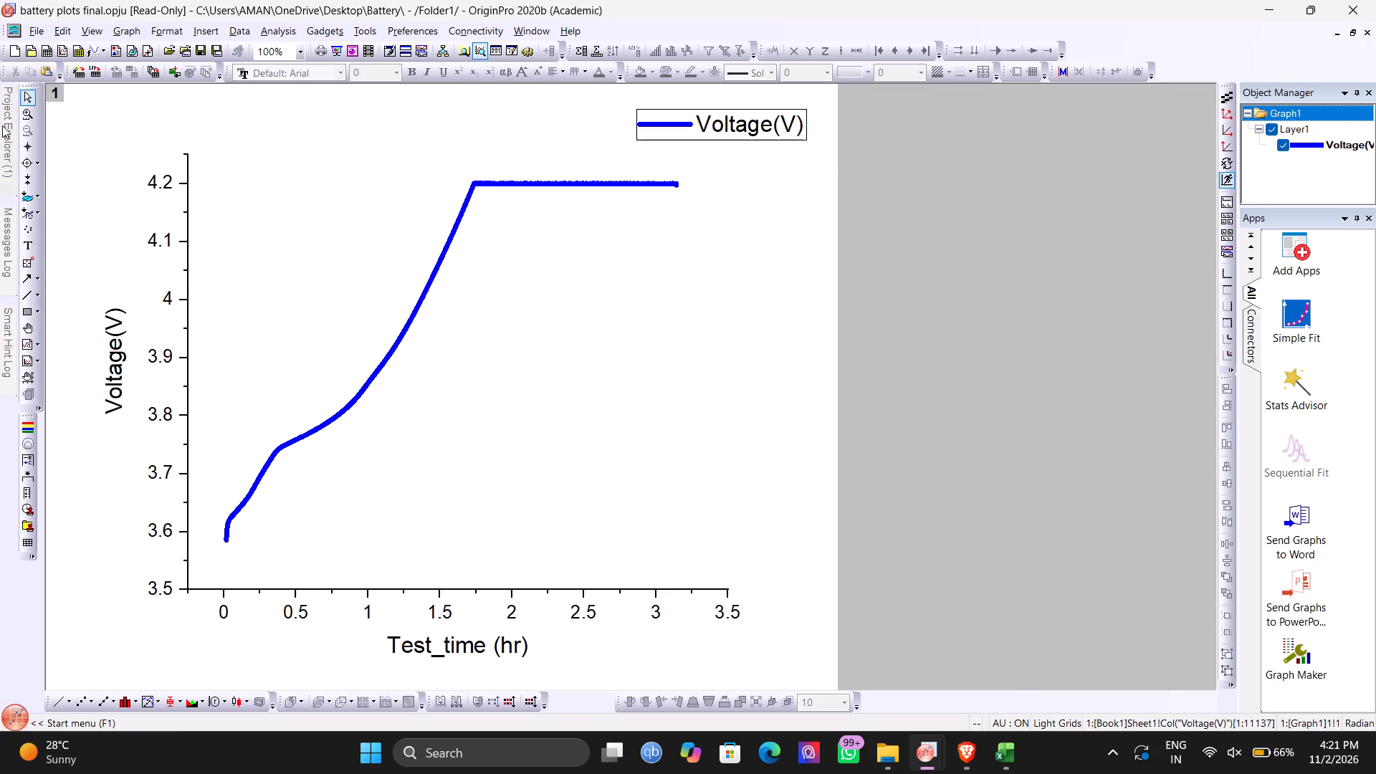
Open the subfolder nested inside Folder1 of the project to view the voltage versus discharge capacity graph.
left_click(4, 130)
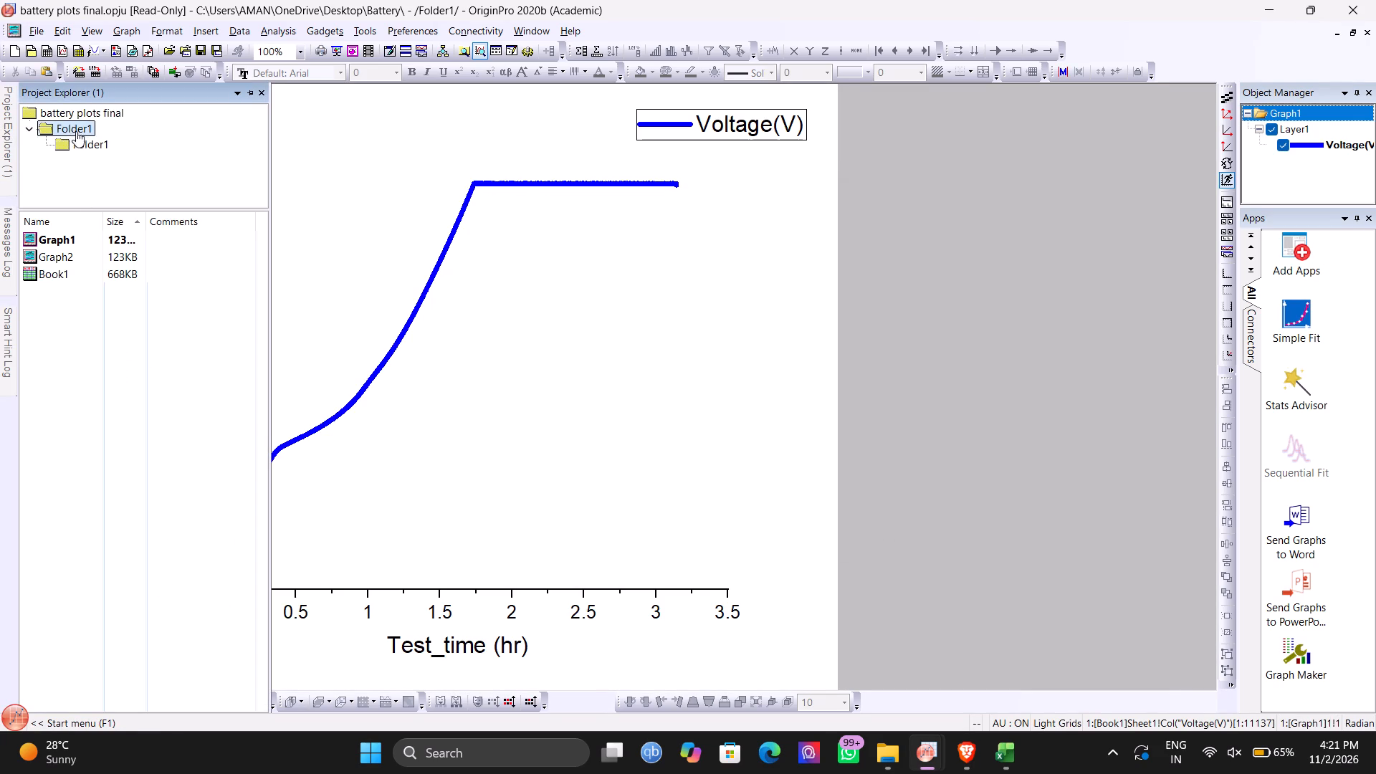
left_click(77, 137)
left_click(77, 137)
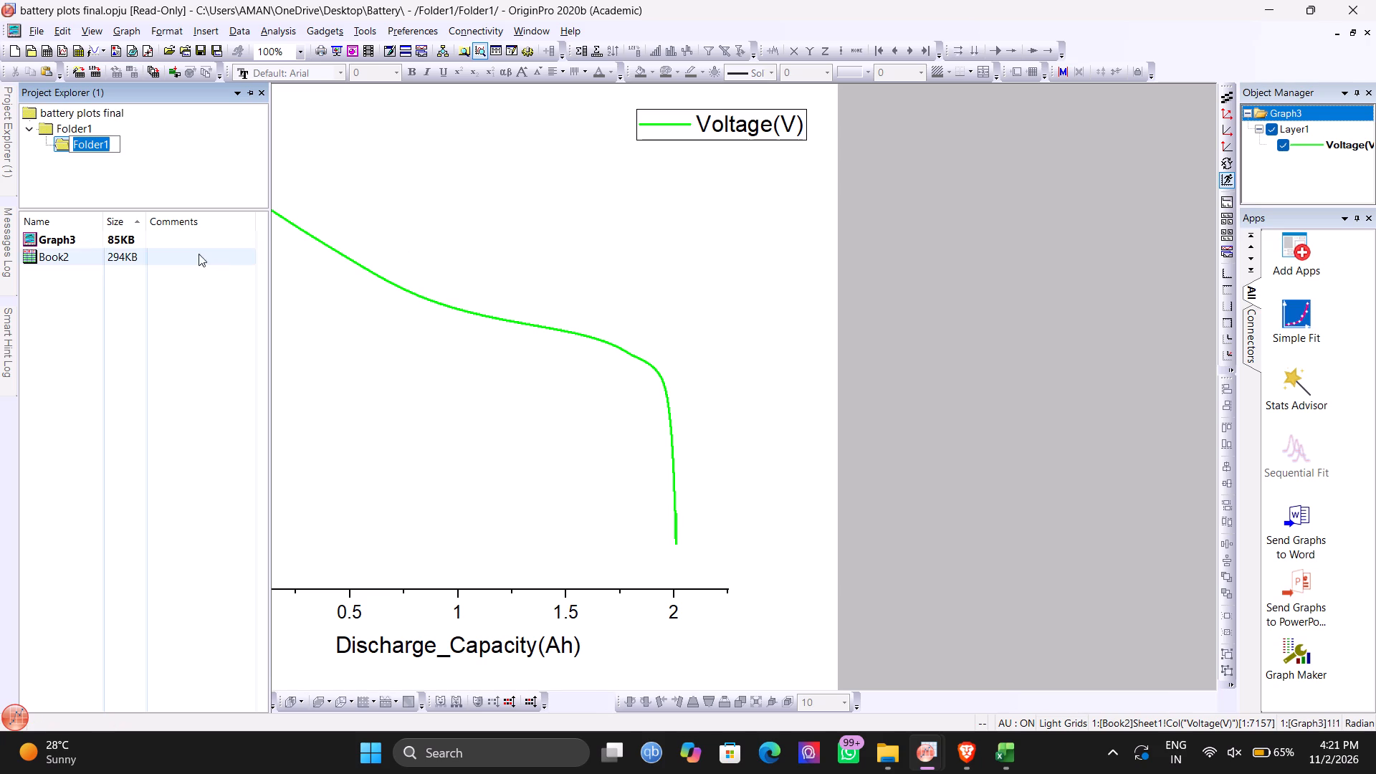
Open Book2 in the nested Folder1 and examine the first and last rows of its discharge capacity, voltage and current data.
double_click(118, 253)
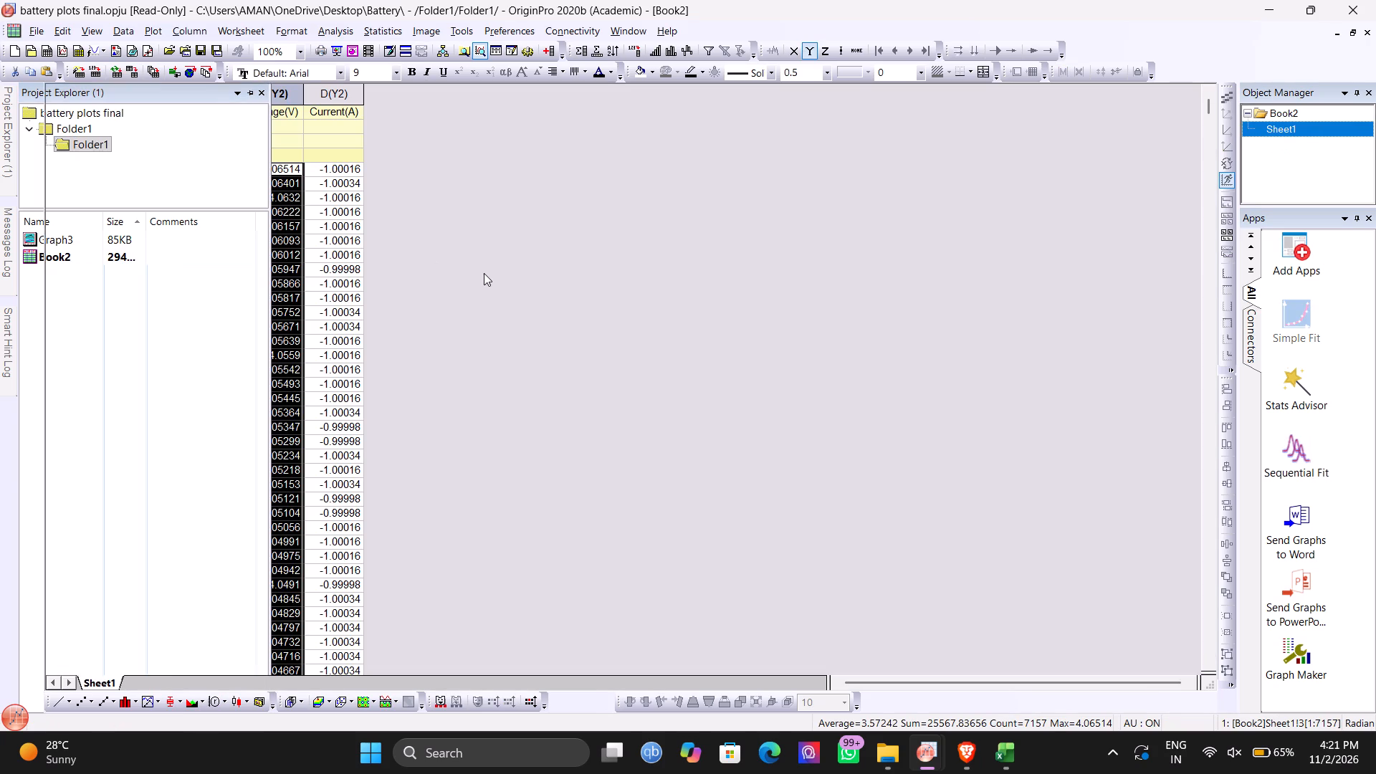
left_click(484, 273)
scroll(484, 273, "up", 1)
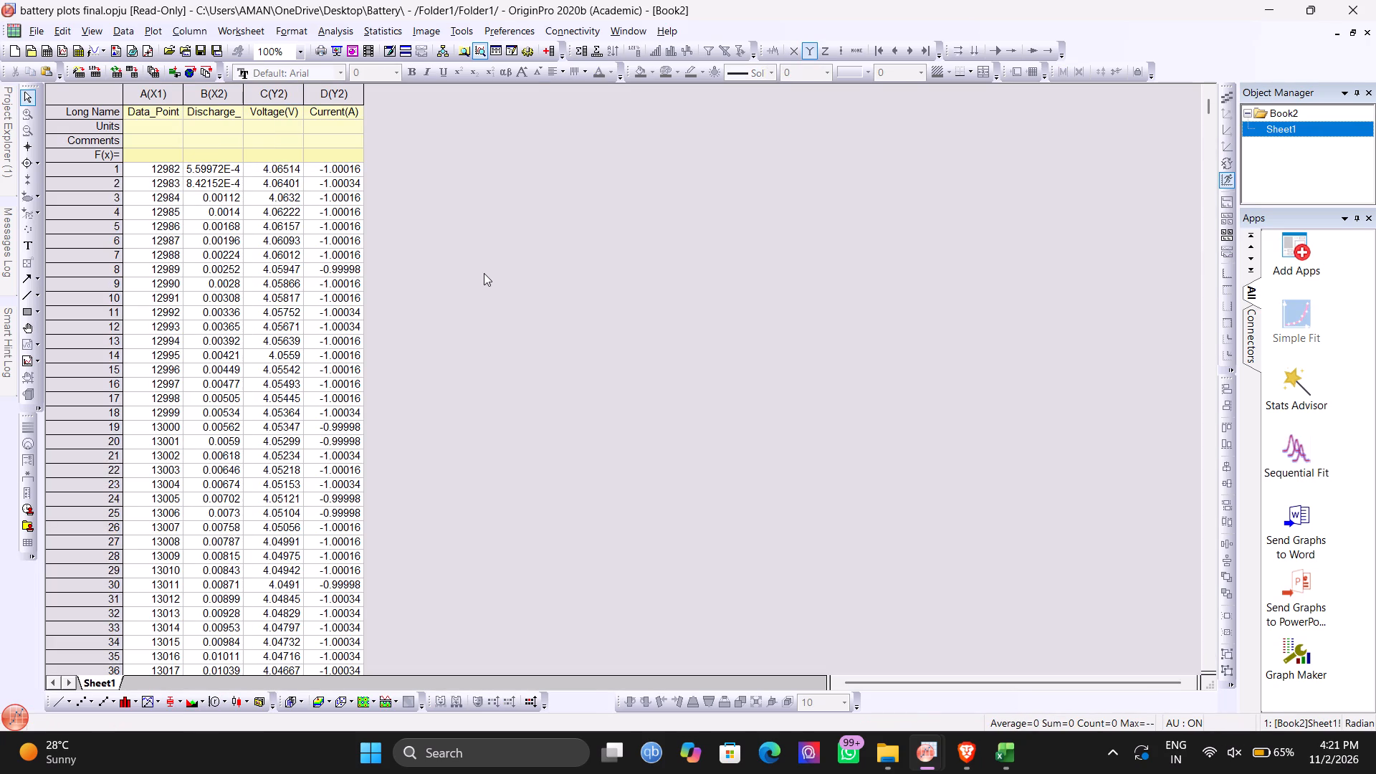
scroll(484, 273, "up", 1)
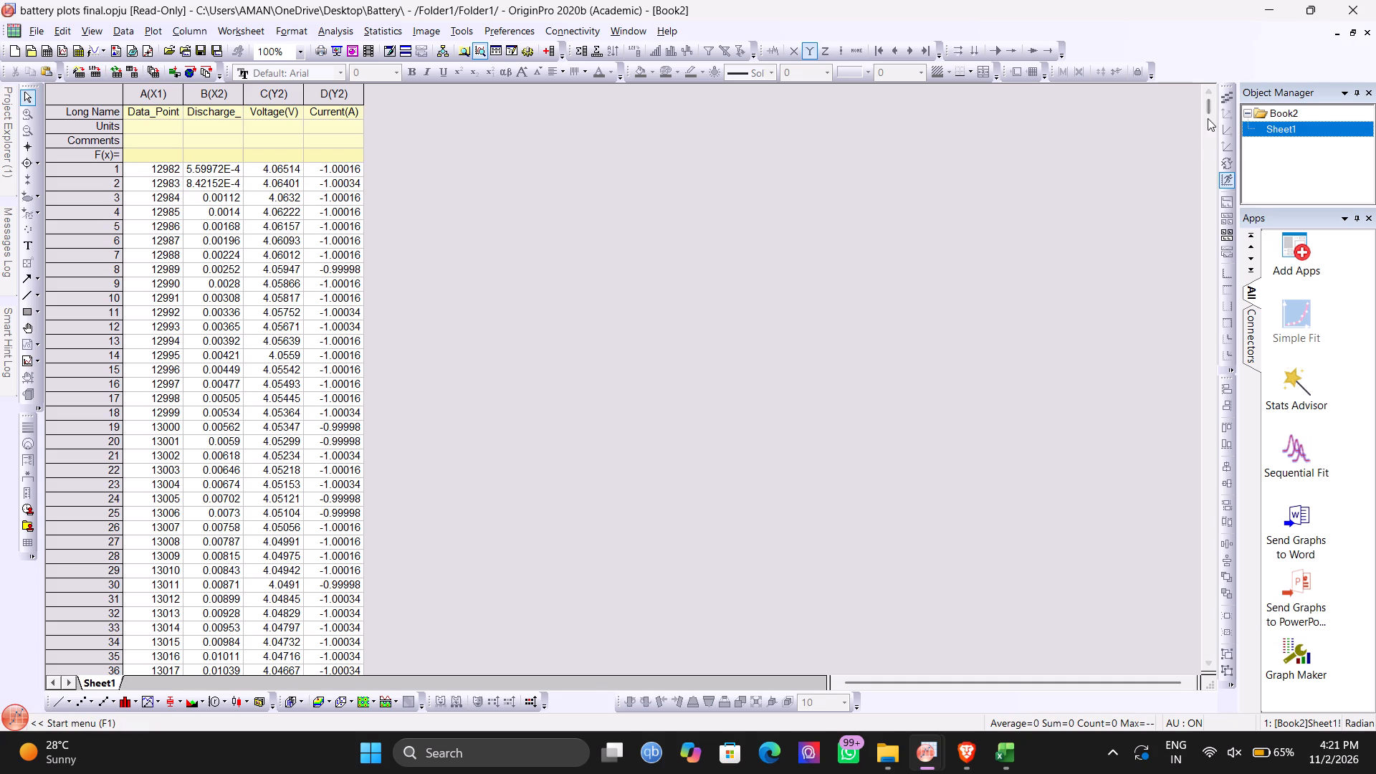
left_click_drag(1208, 107, 1144, 682)
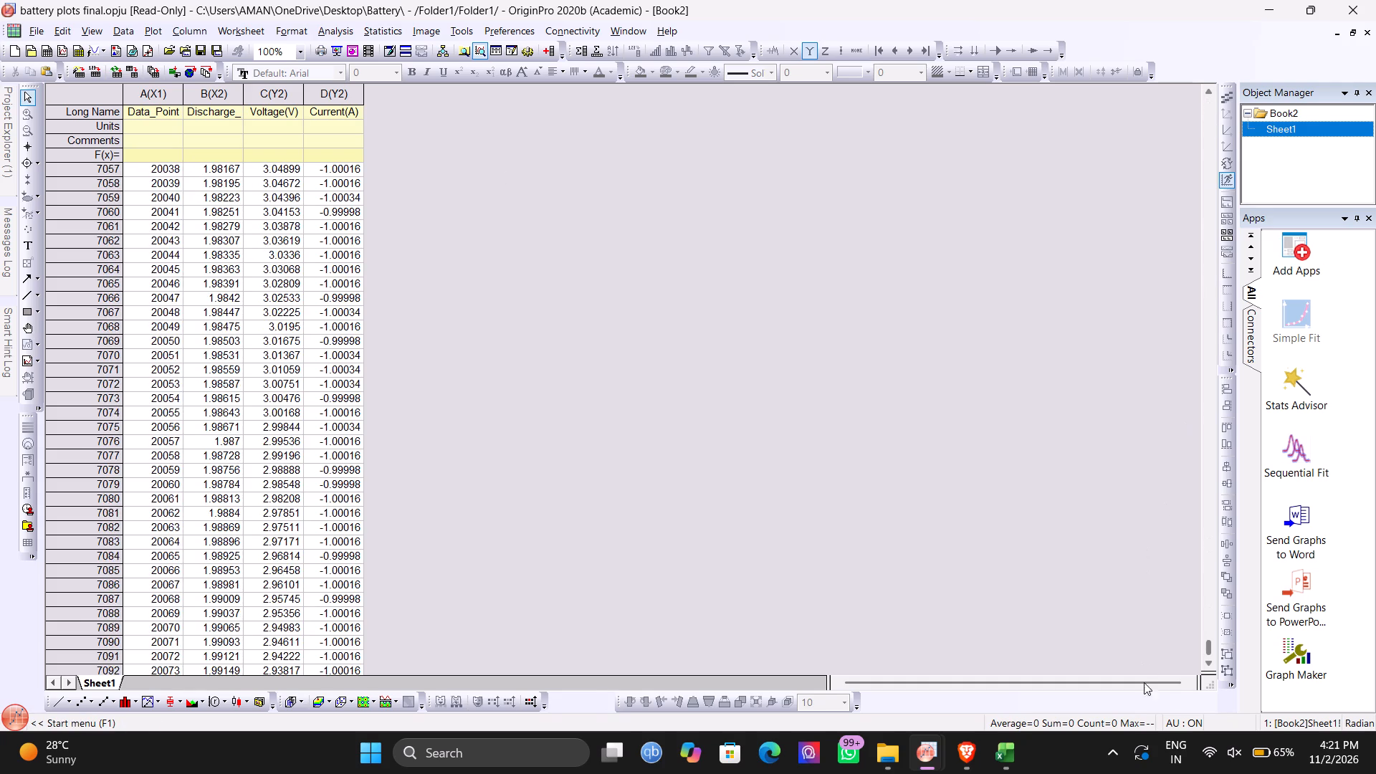
left_click_drag(1144, 682, 1145, 689)
scroll(793, 335, "up", 1)
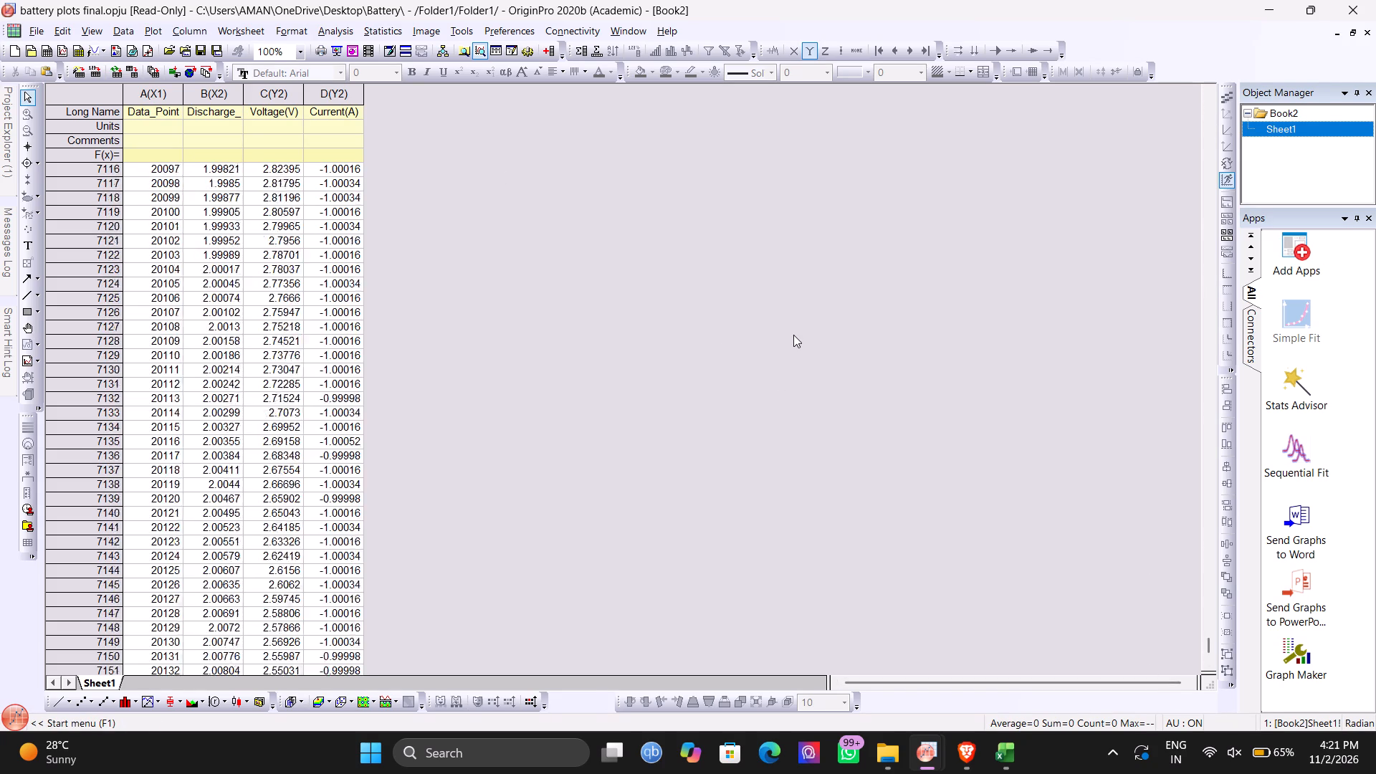
scroll(793, 335, "up", 1)
scroll(793, 335, "down", 1)
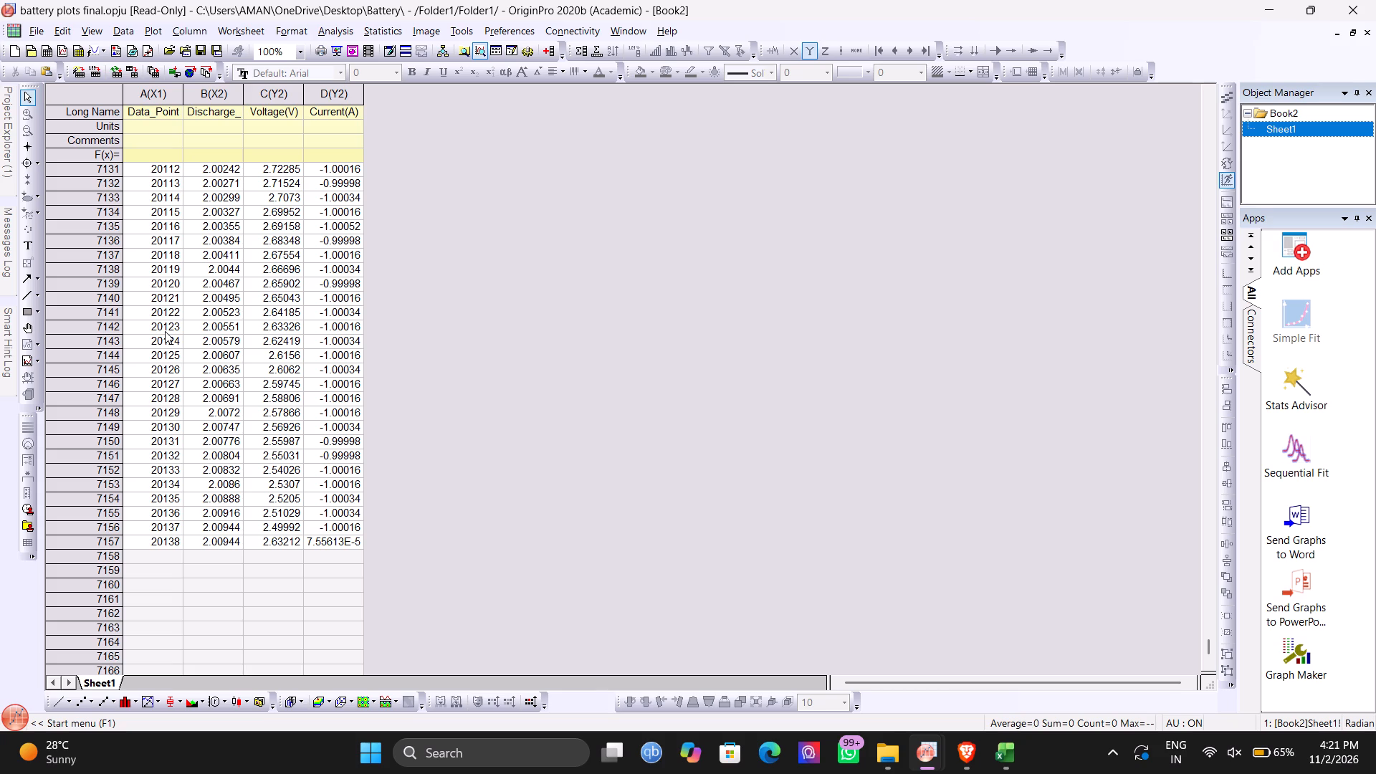
scroll(165, 331, "up", 1)
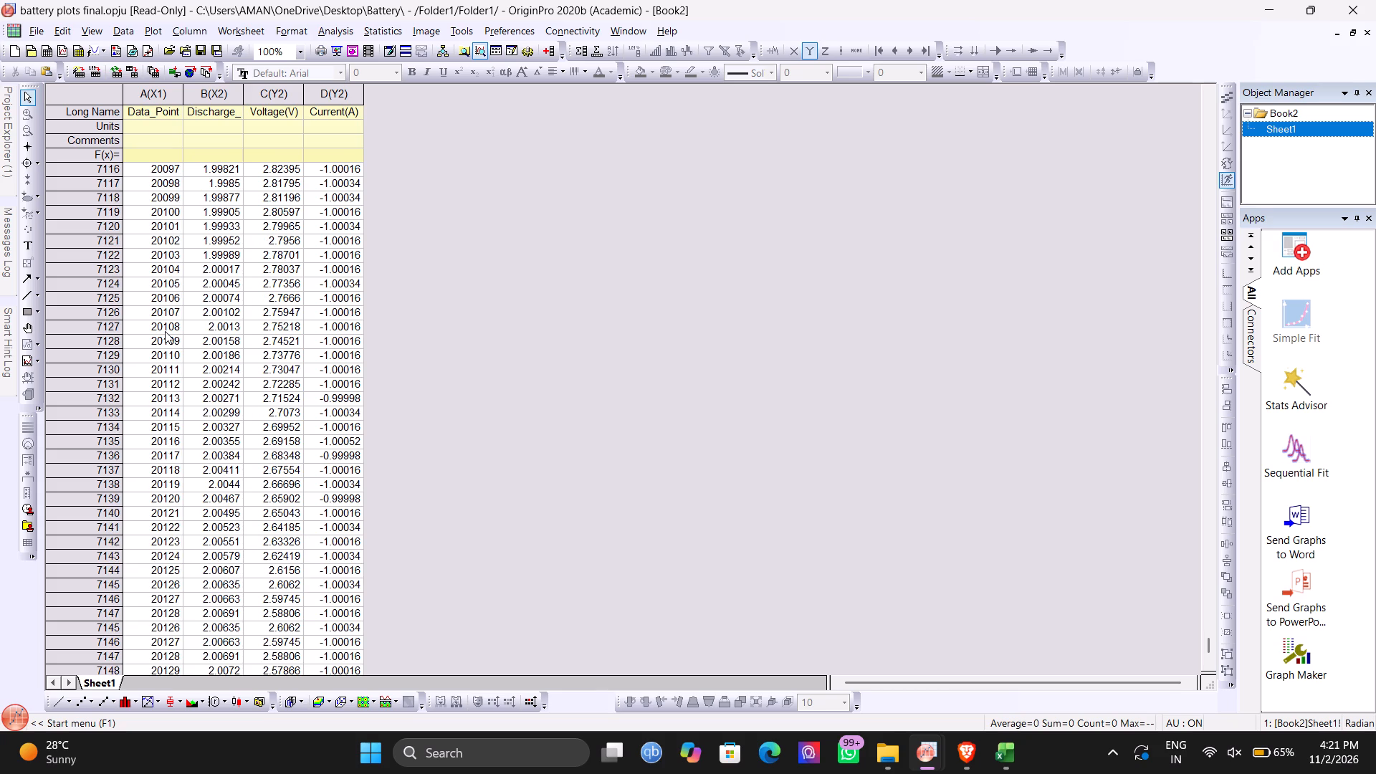
scroll(165, 331, "down", 2)
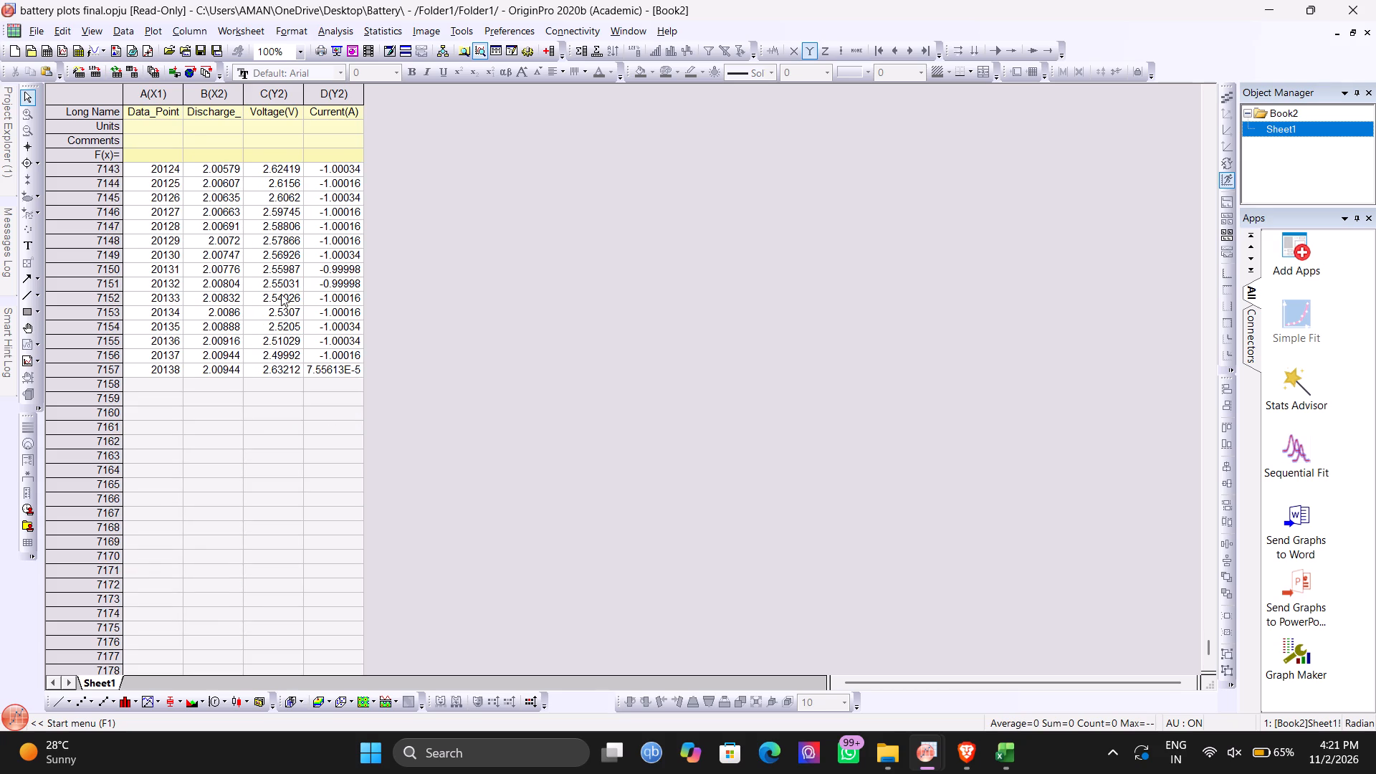
Switch to the 10_16_2015_Initial capacity_SP20-1 workbook in Excel and check the last step index 6 rows of Sheet1.
left_click(1010, 748)
left_click(965, 672)
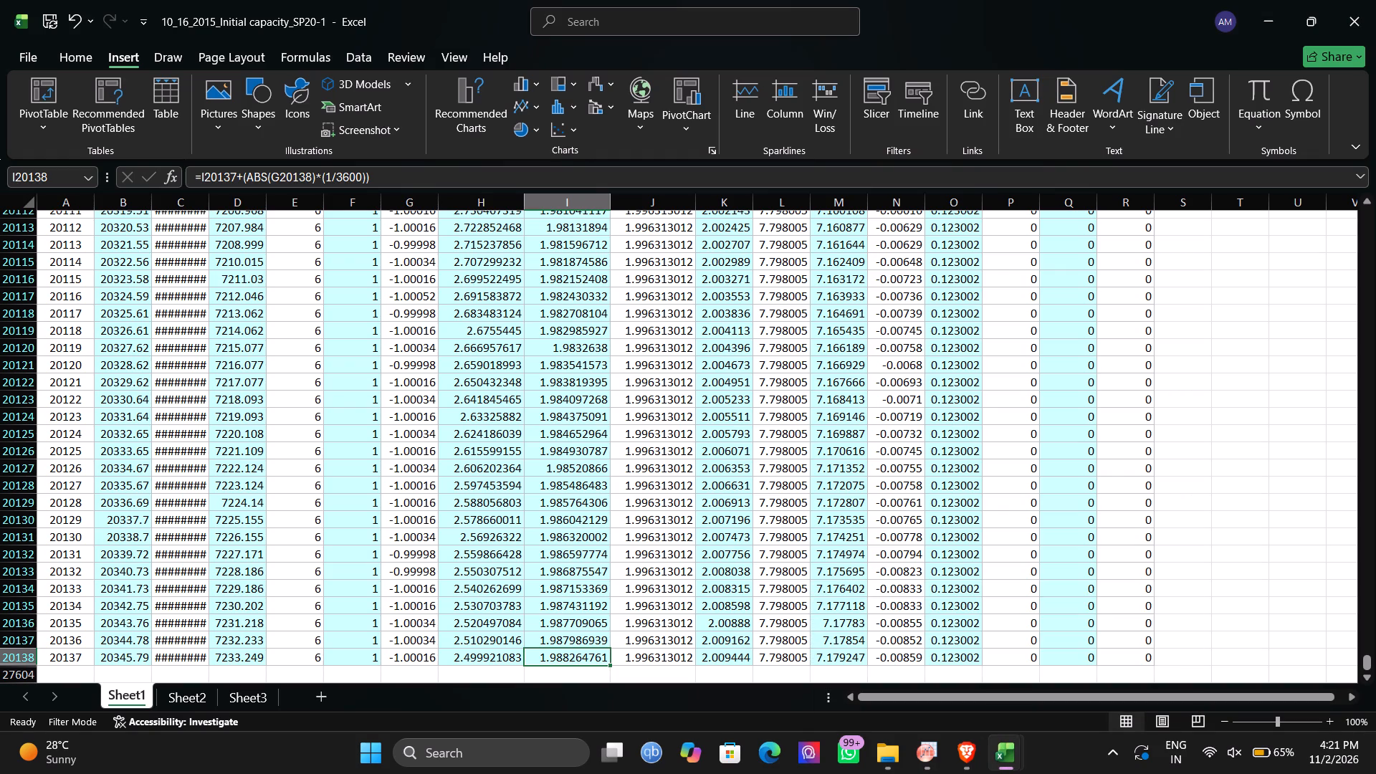
scroll(332, 664, "down", 1)
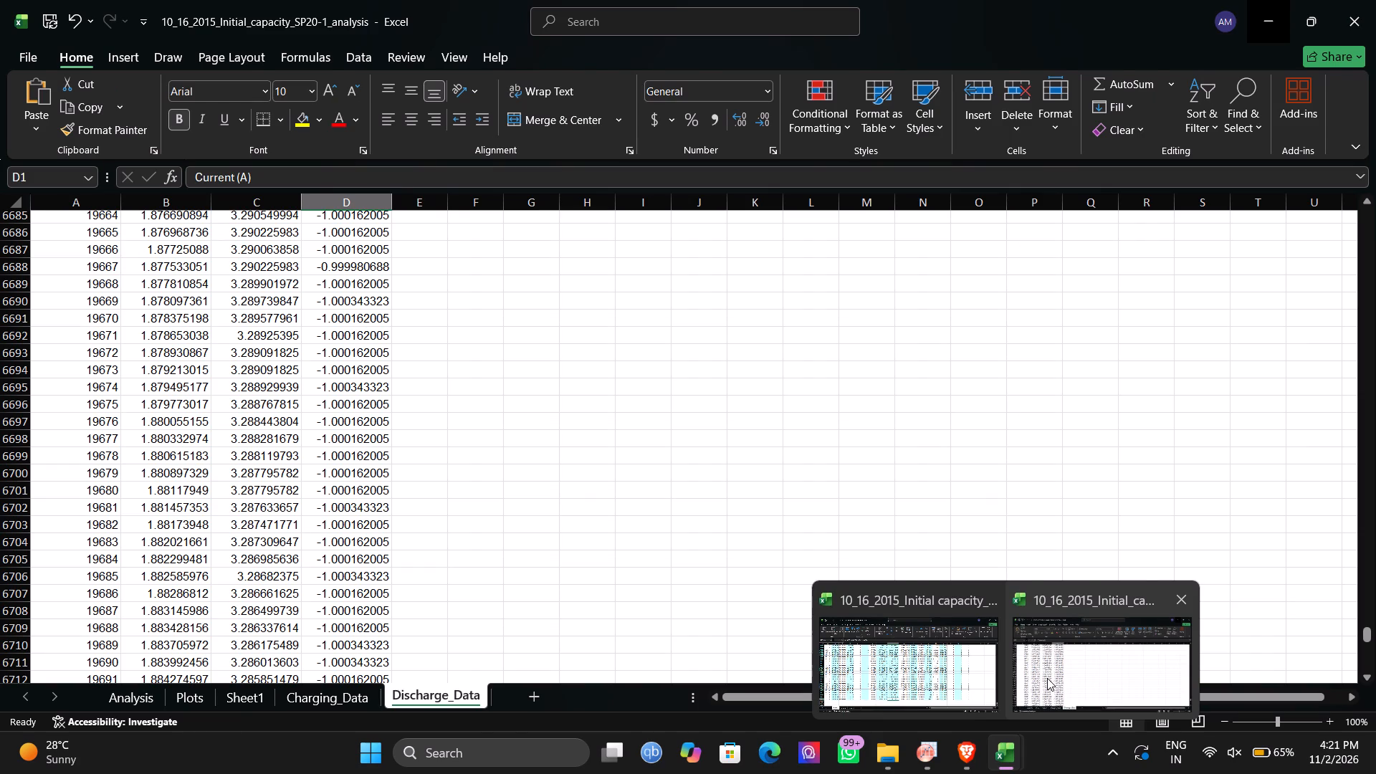
Switch to the editable Origin window of the "battery plots final" project and open Book2 from the nested Folder1.
left_click(858, 669)
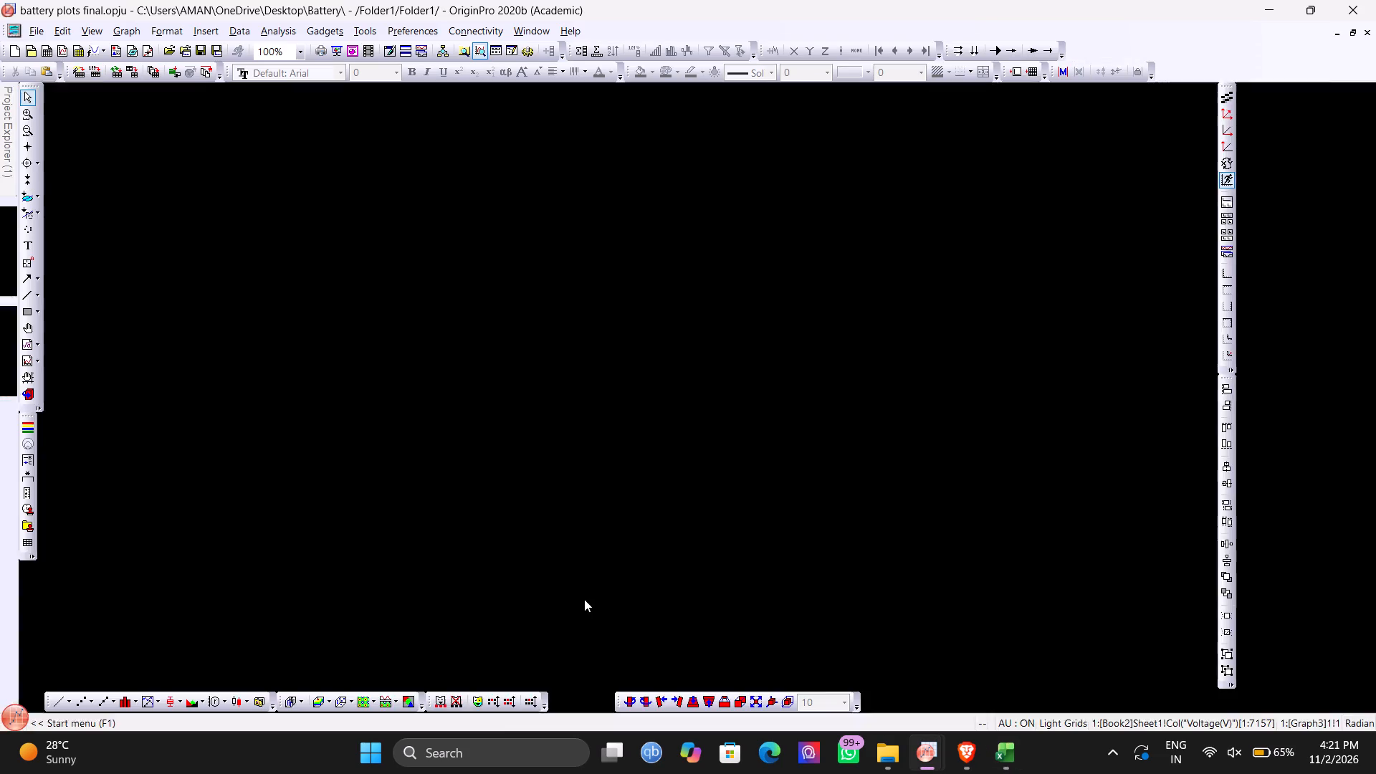
left_click(532, 548)
scroll(532, 548, "left", 1)
left_click(5, 139)
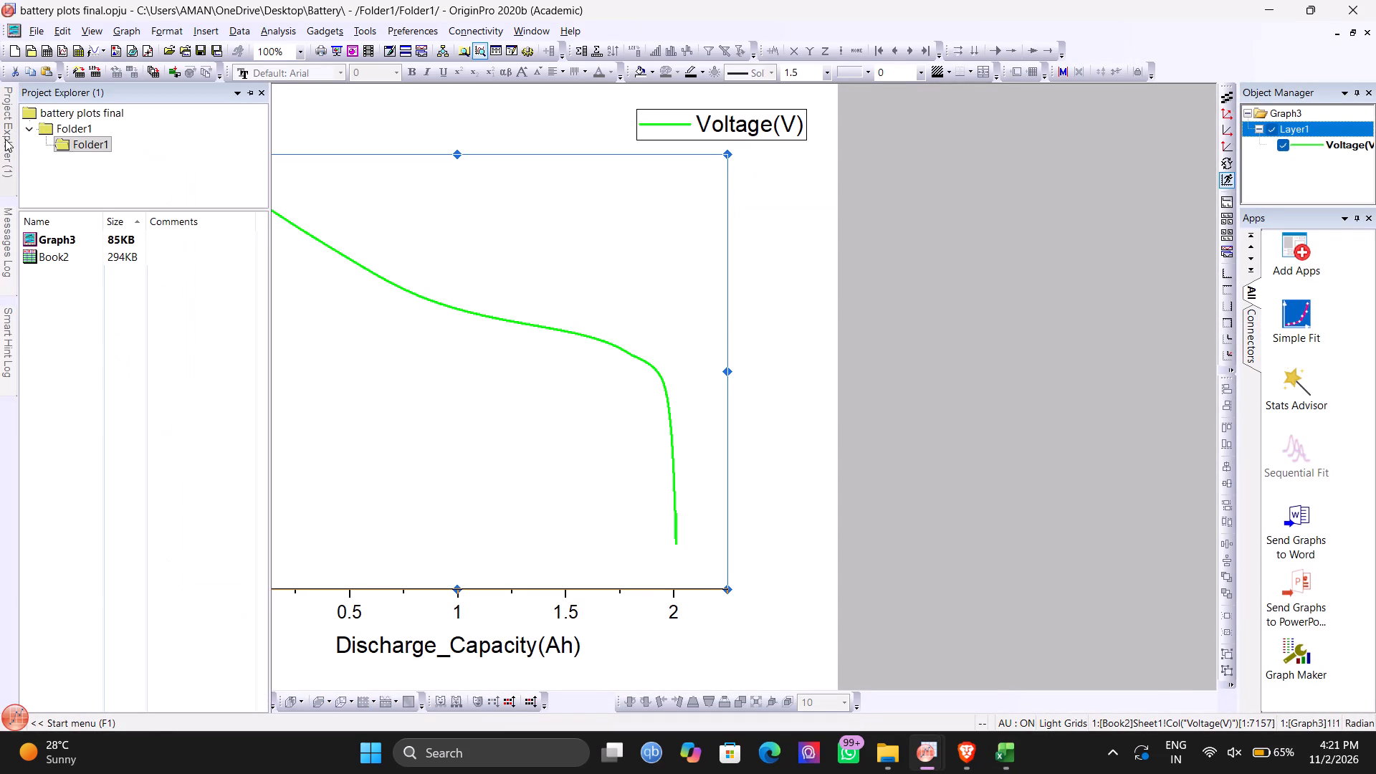
left_click(90, 252)
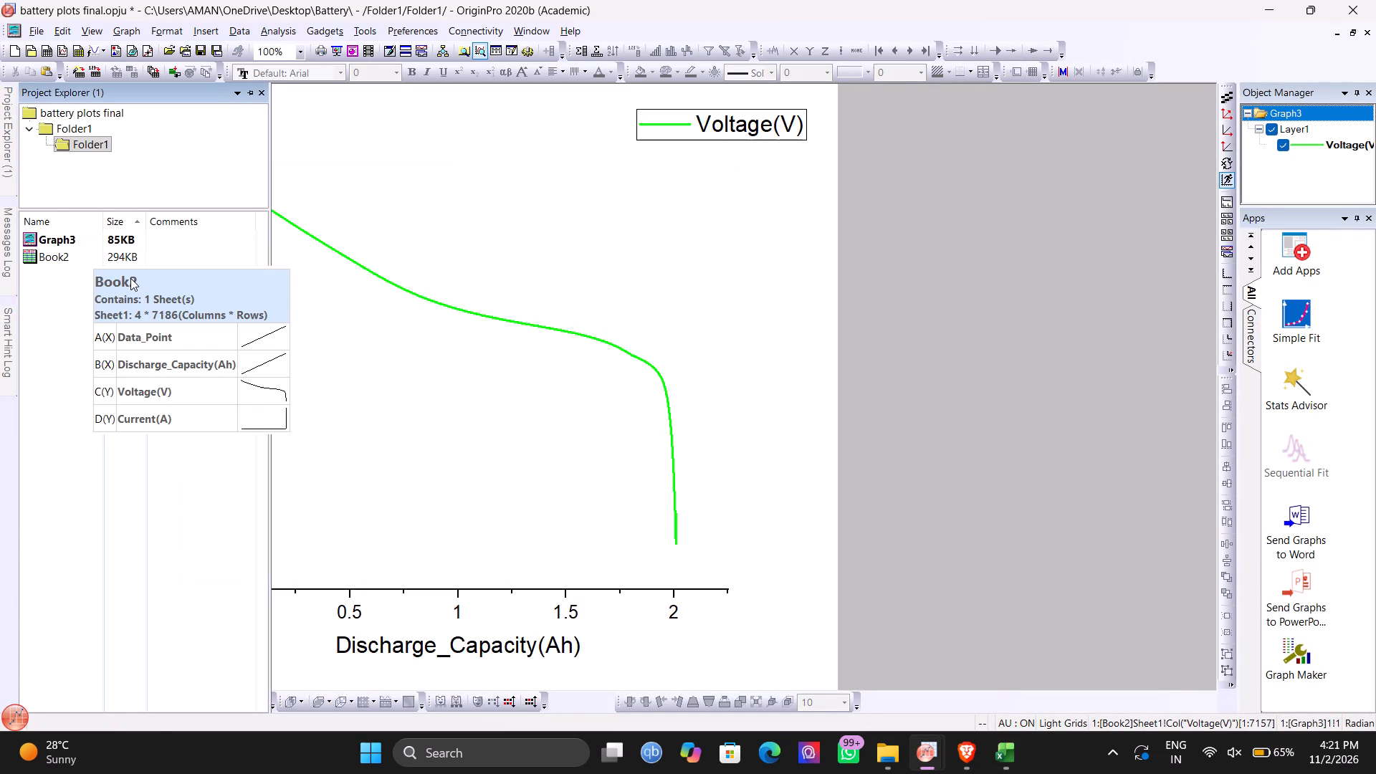
double_click(49, 254)
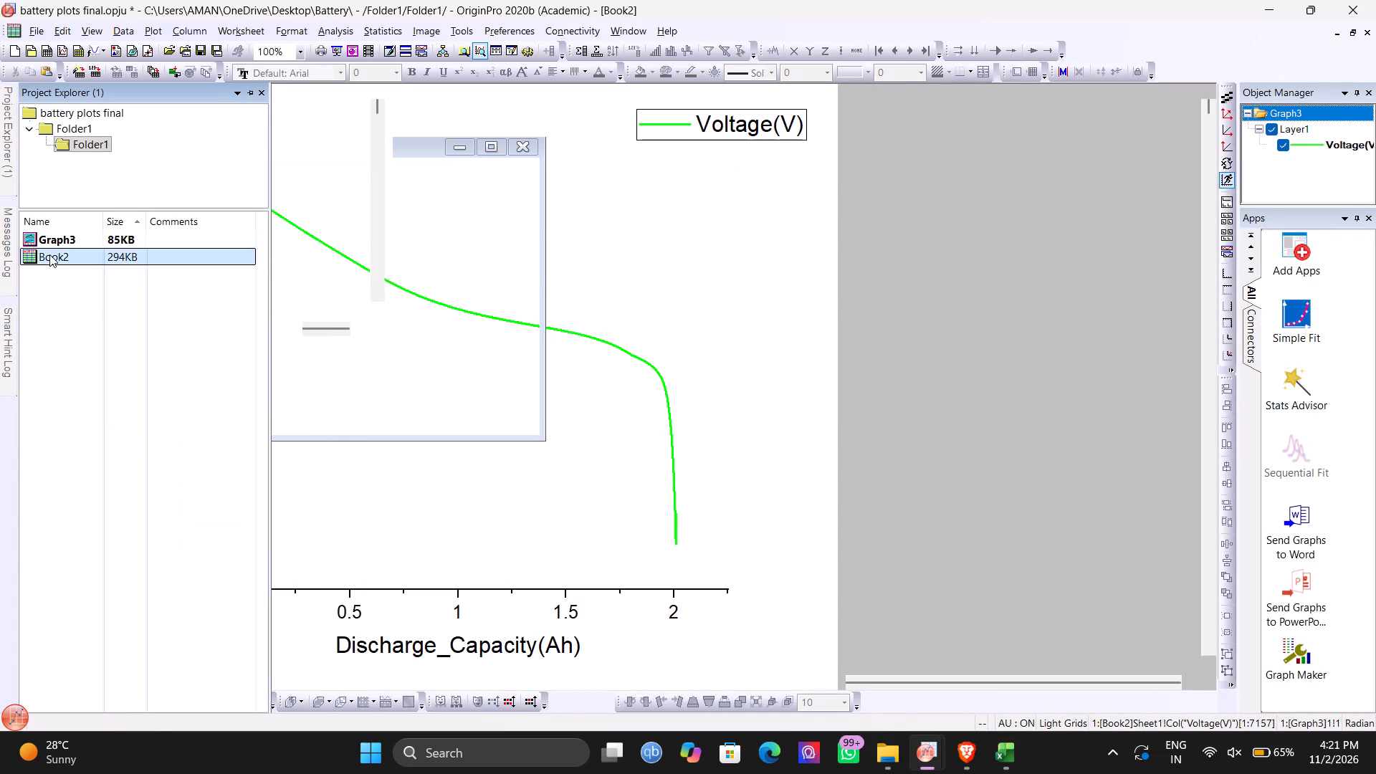
Clear the contents of row 7157, the last data row of Book2's Sheet1.
right_click(537, 376)
scroll(537, 376, "down", 20)
scroll(537, 376, "down", 6)
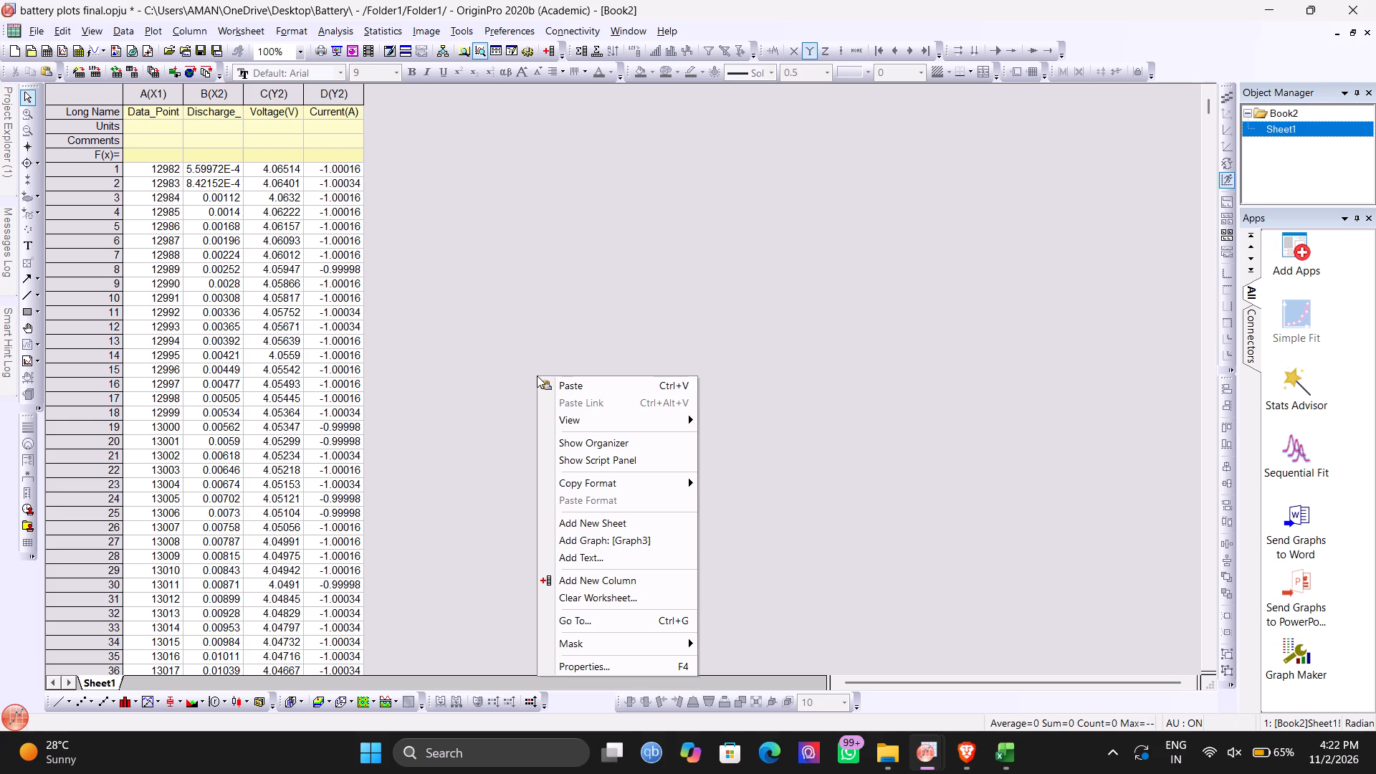
left_click(468, 348)
scroll(468, 348, "down", 9)
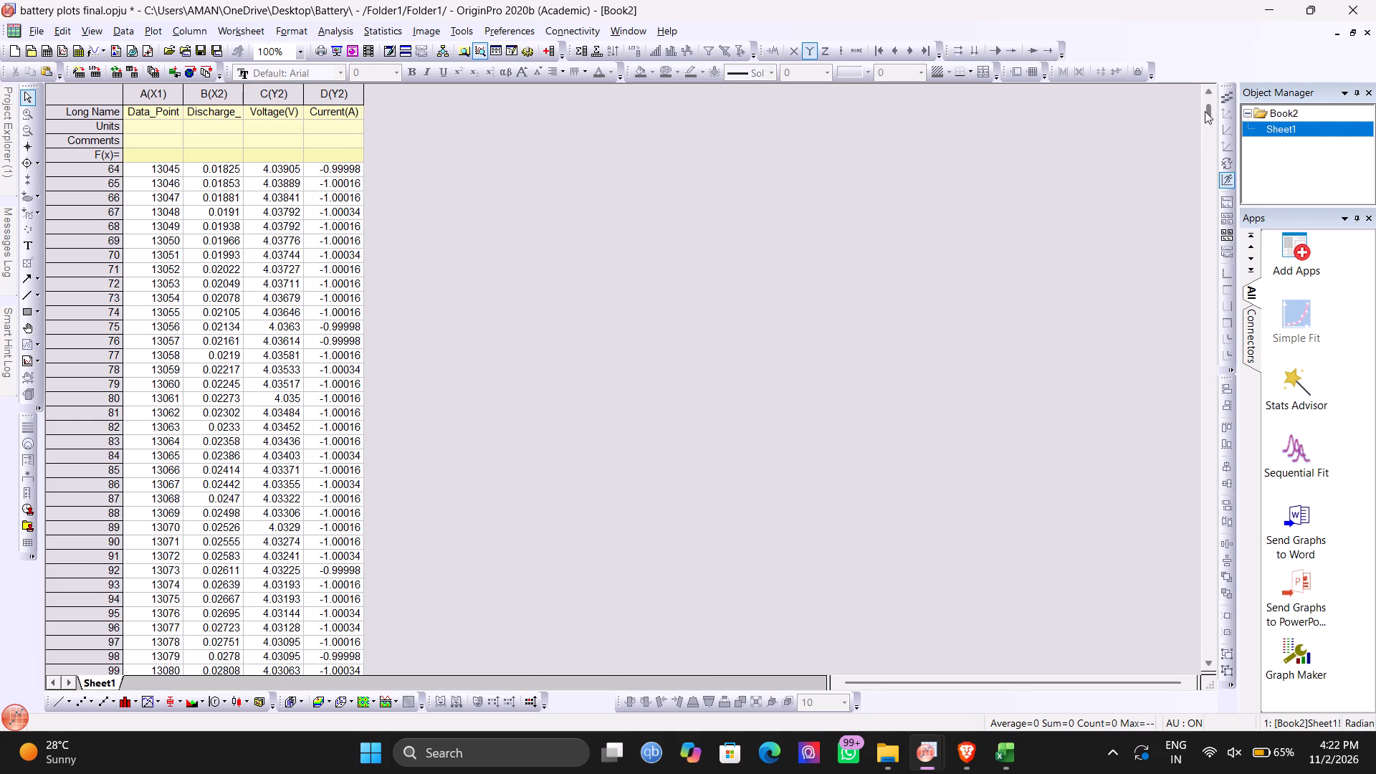
left_click_drag(1205, 111, 1129, 679)
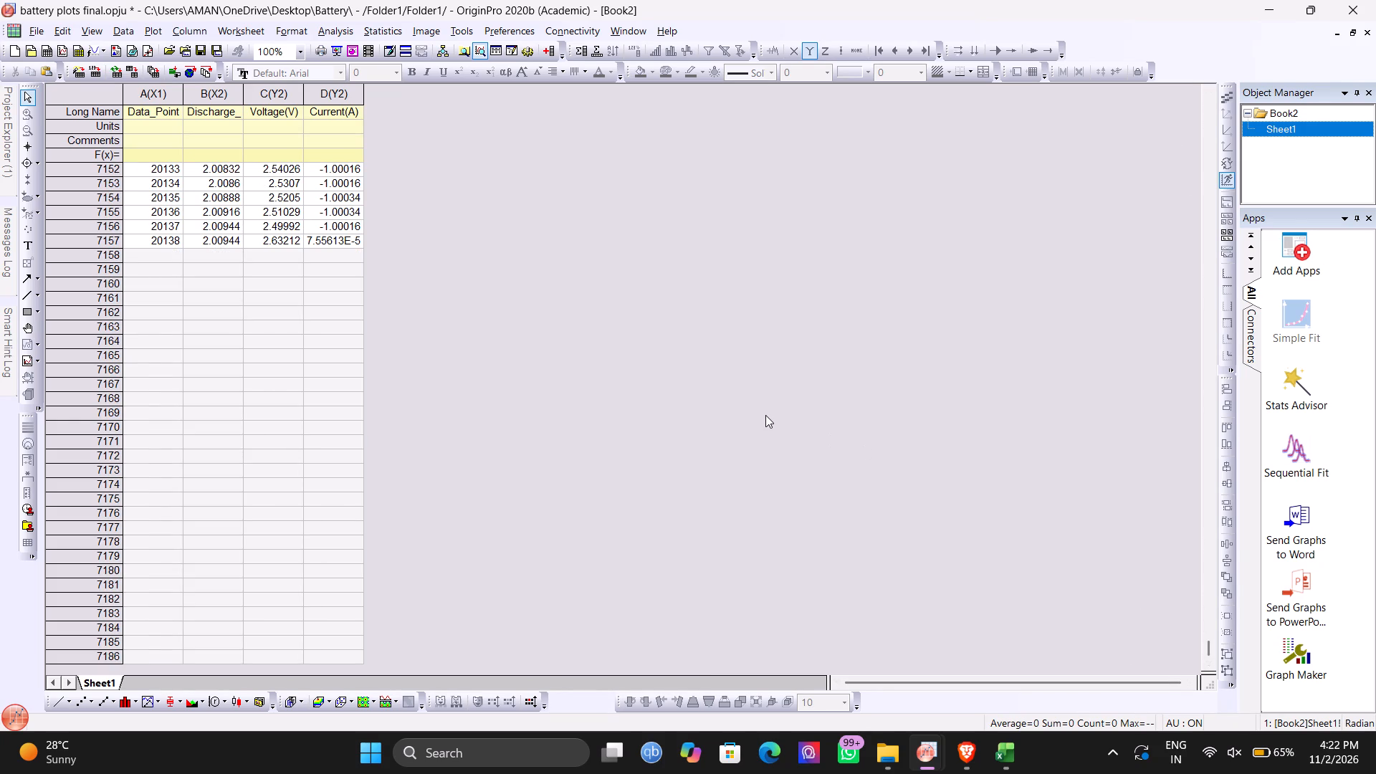
left_click(109, 239)
key("Delete")
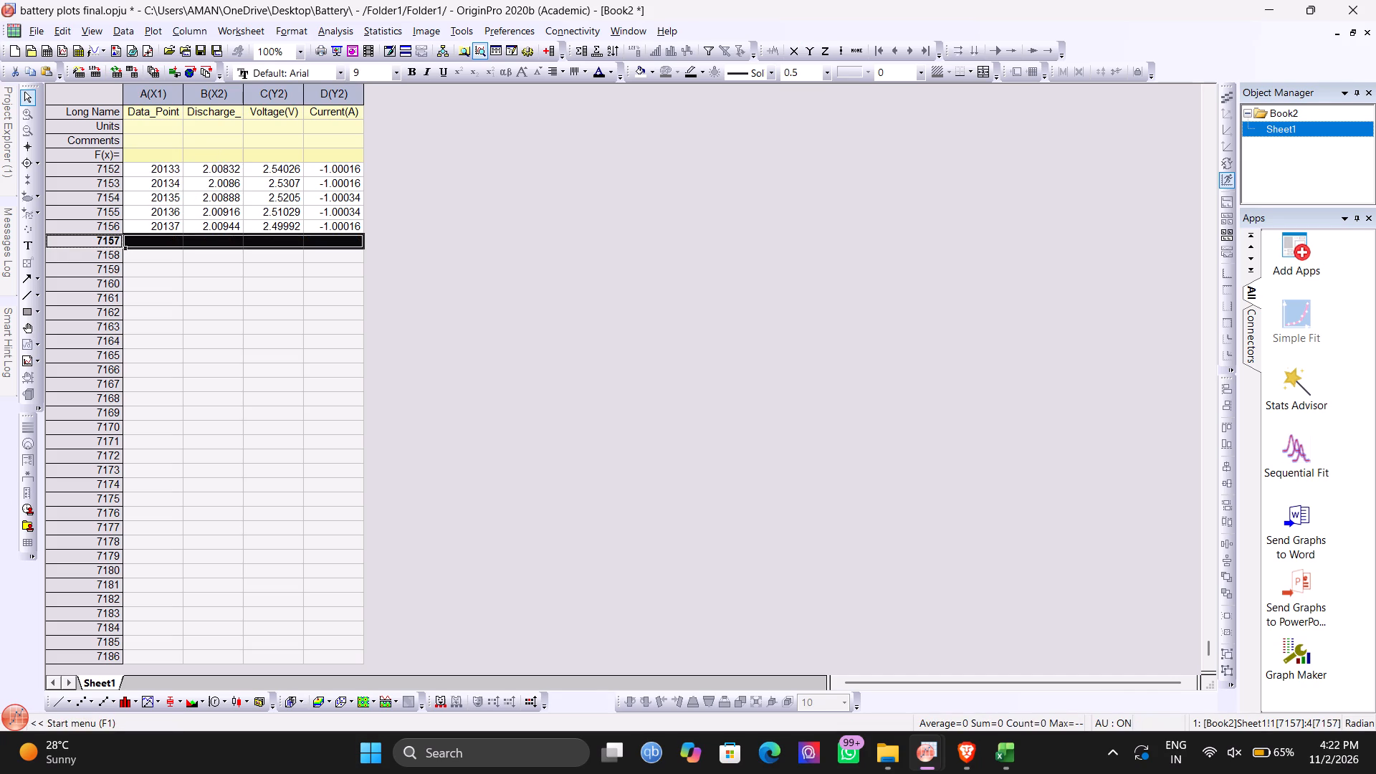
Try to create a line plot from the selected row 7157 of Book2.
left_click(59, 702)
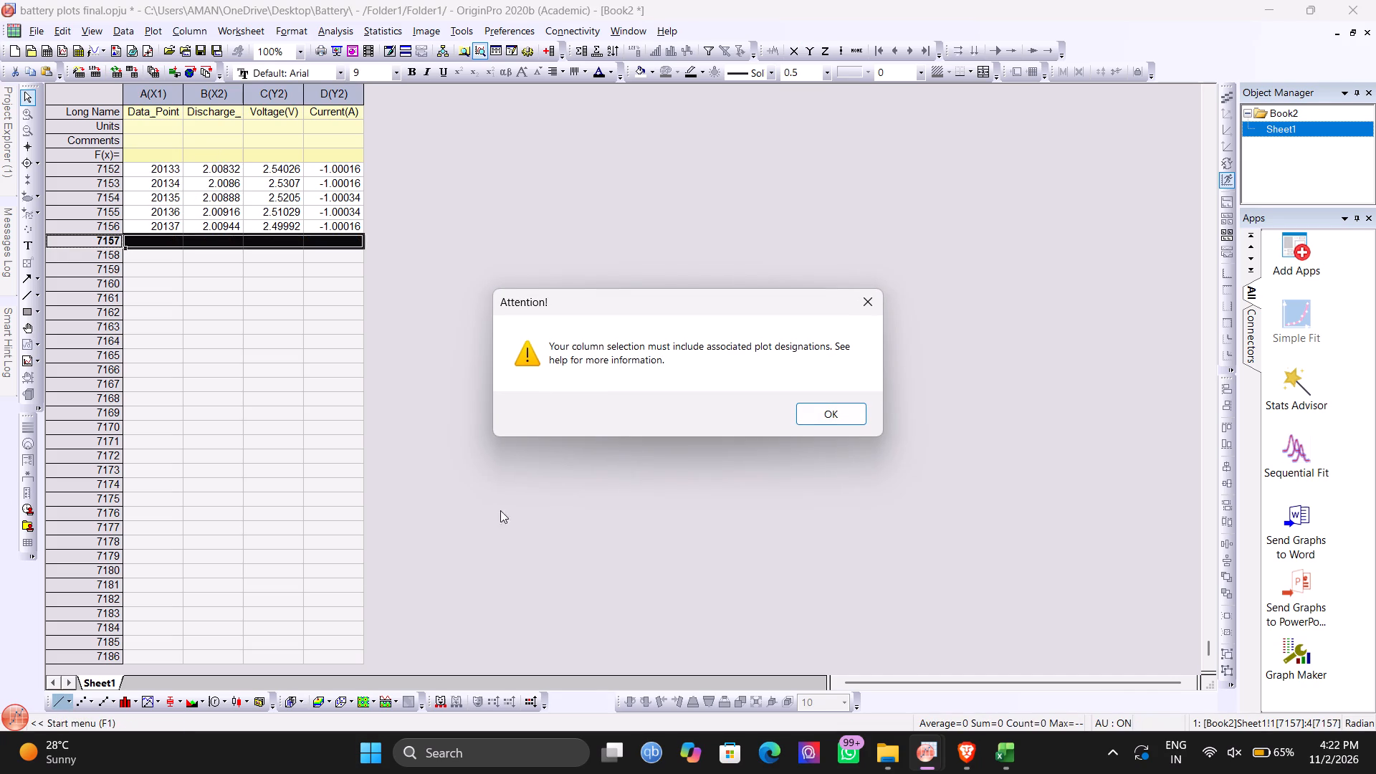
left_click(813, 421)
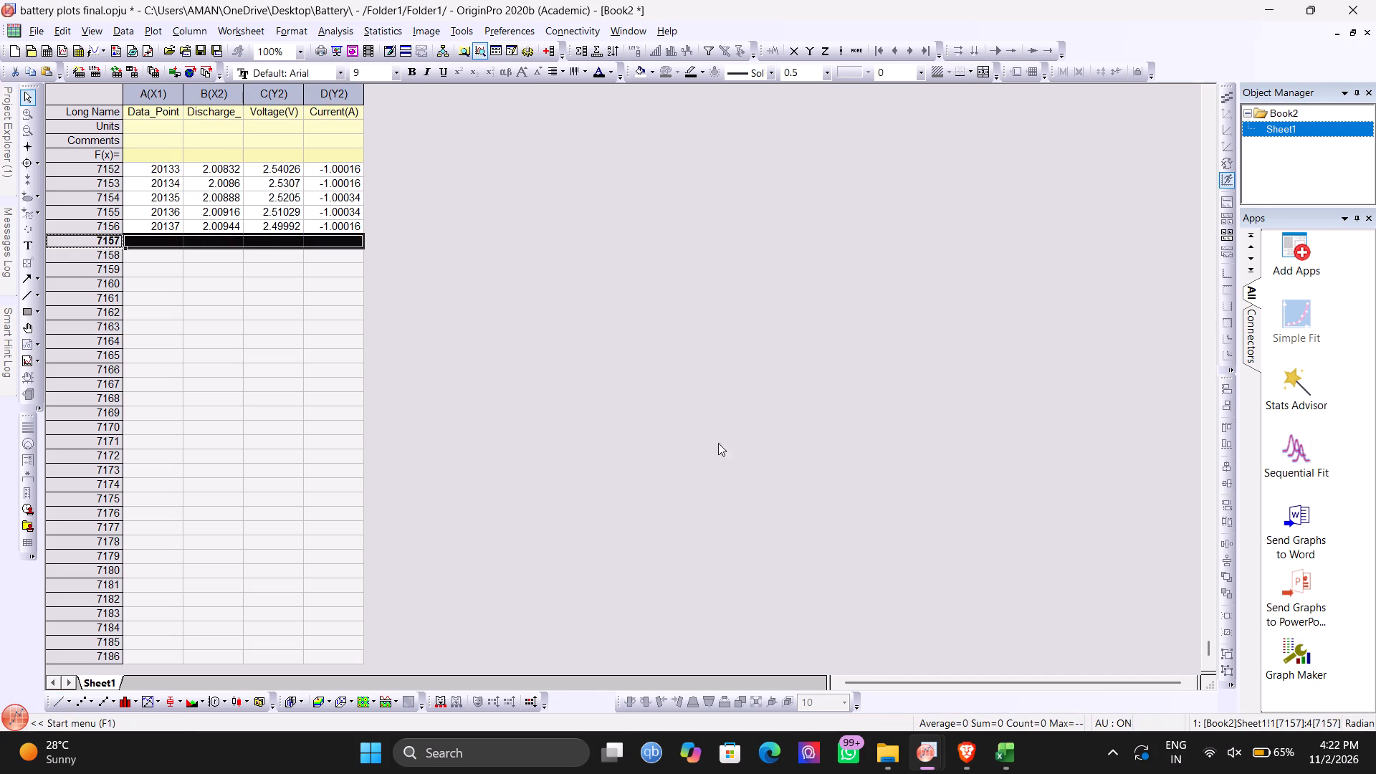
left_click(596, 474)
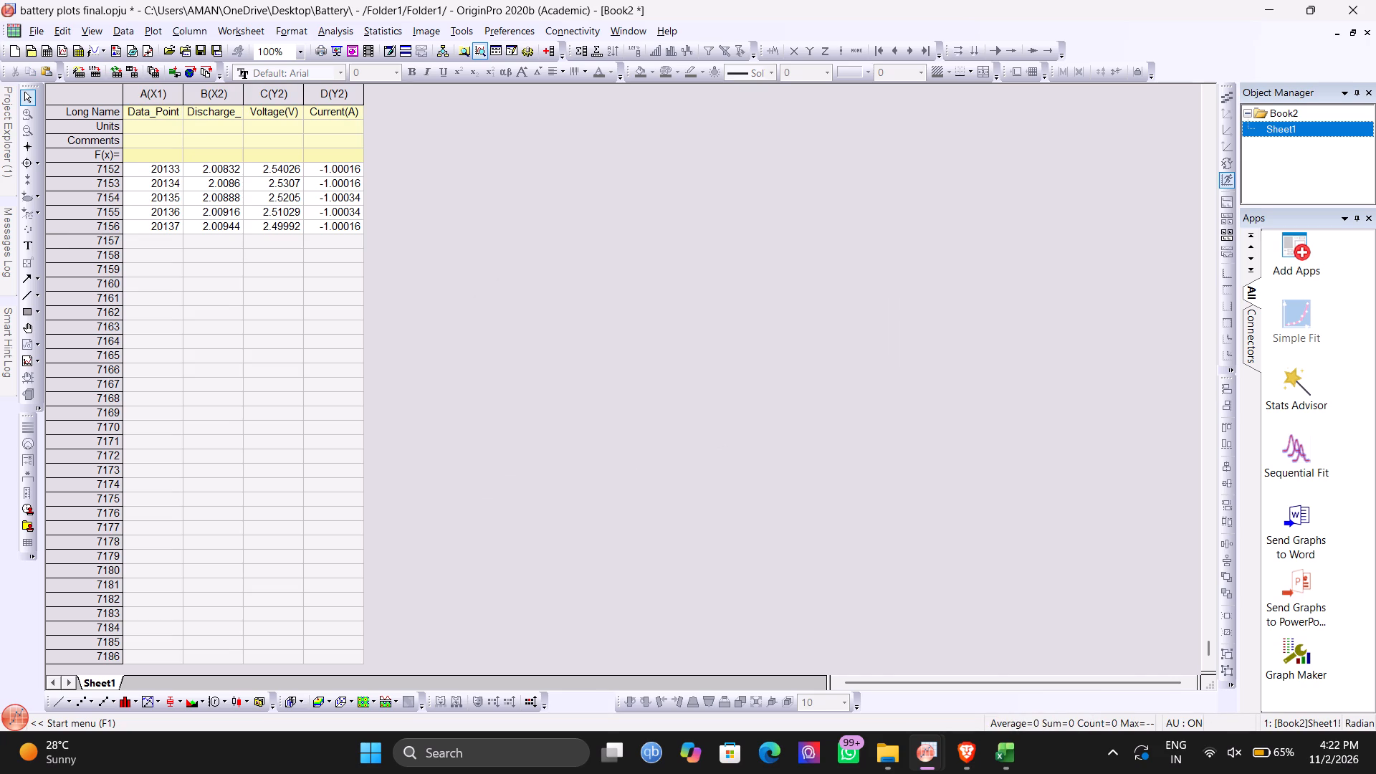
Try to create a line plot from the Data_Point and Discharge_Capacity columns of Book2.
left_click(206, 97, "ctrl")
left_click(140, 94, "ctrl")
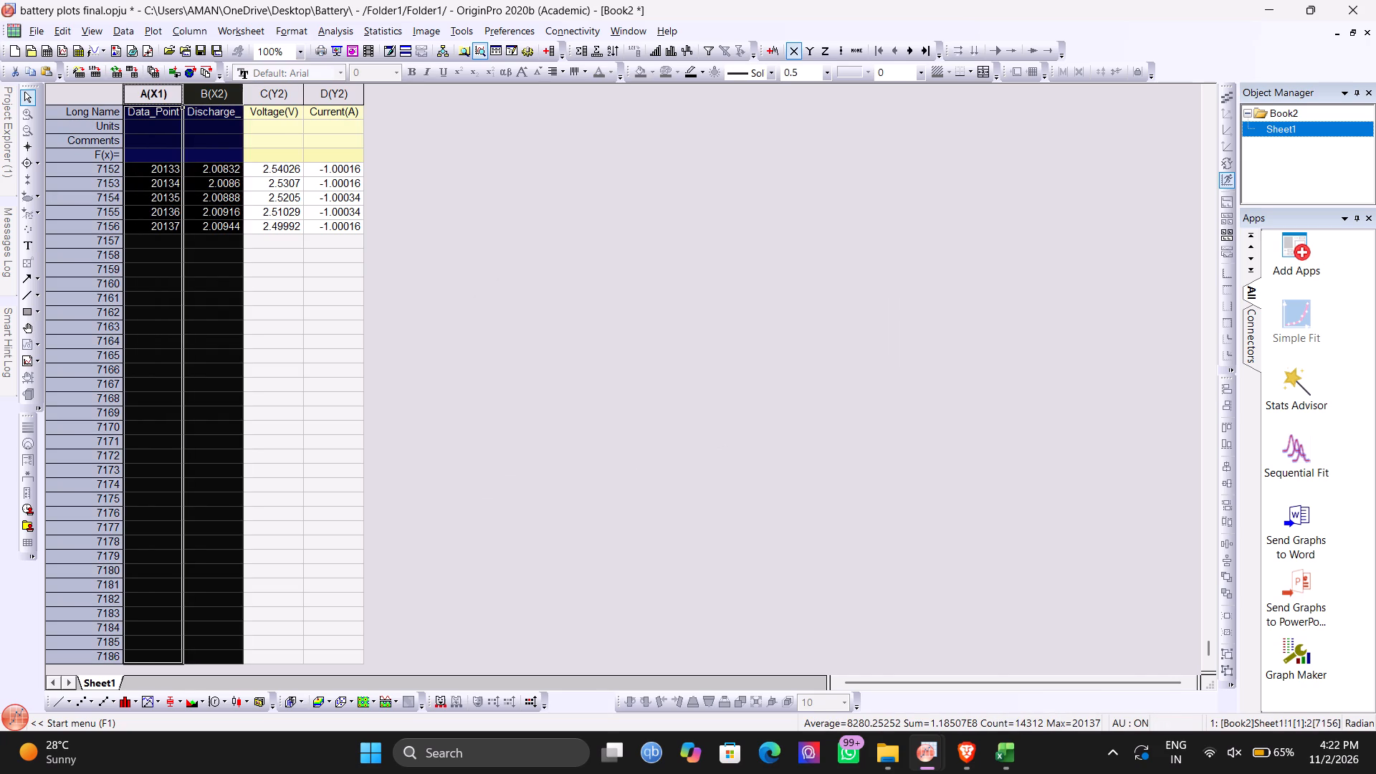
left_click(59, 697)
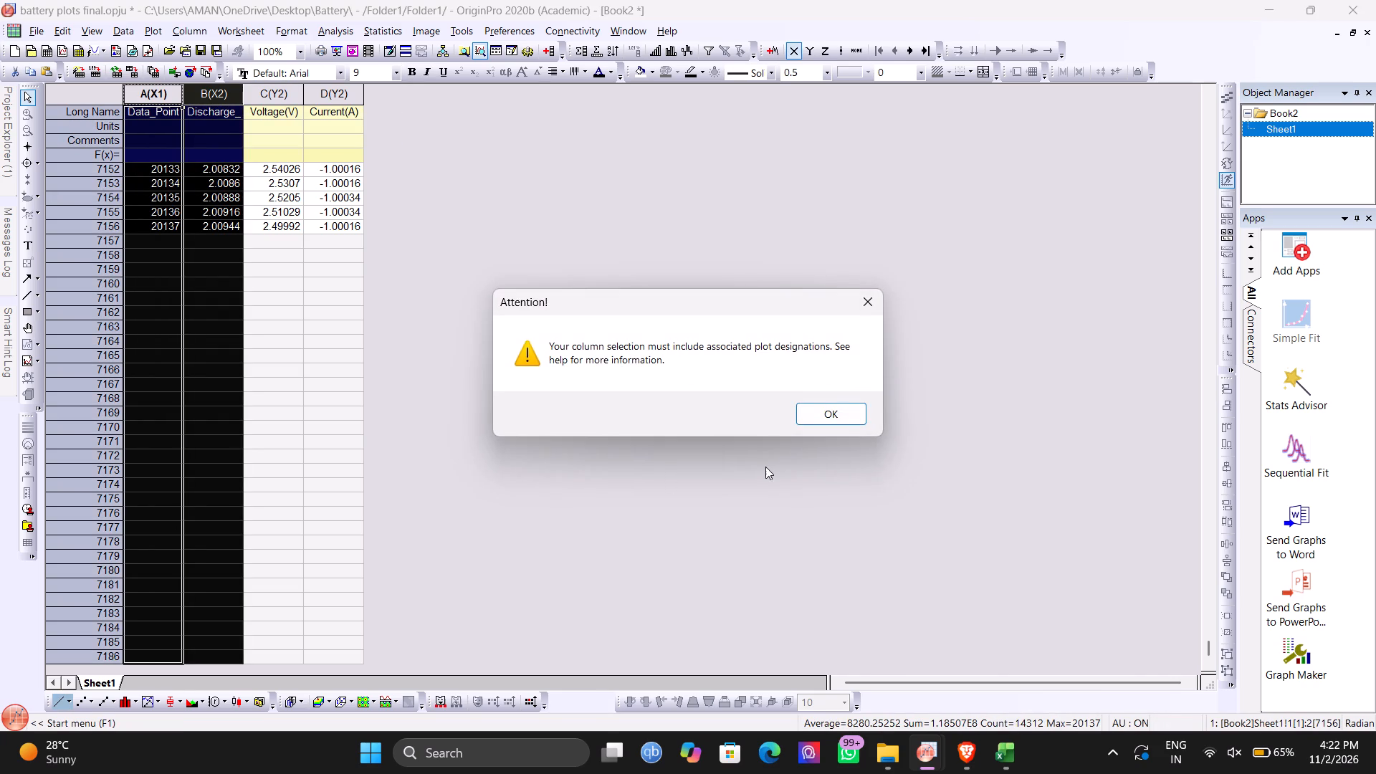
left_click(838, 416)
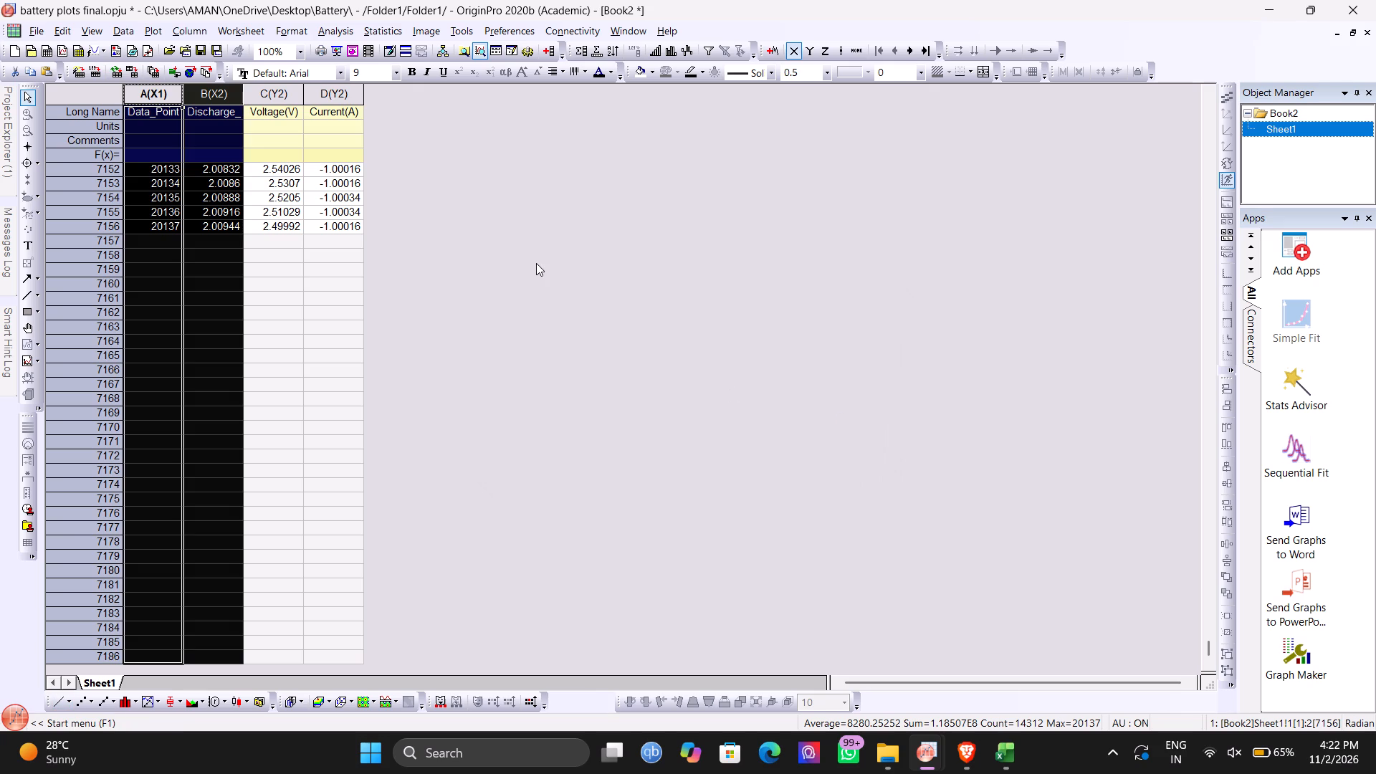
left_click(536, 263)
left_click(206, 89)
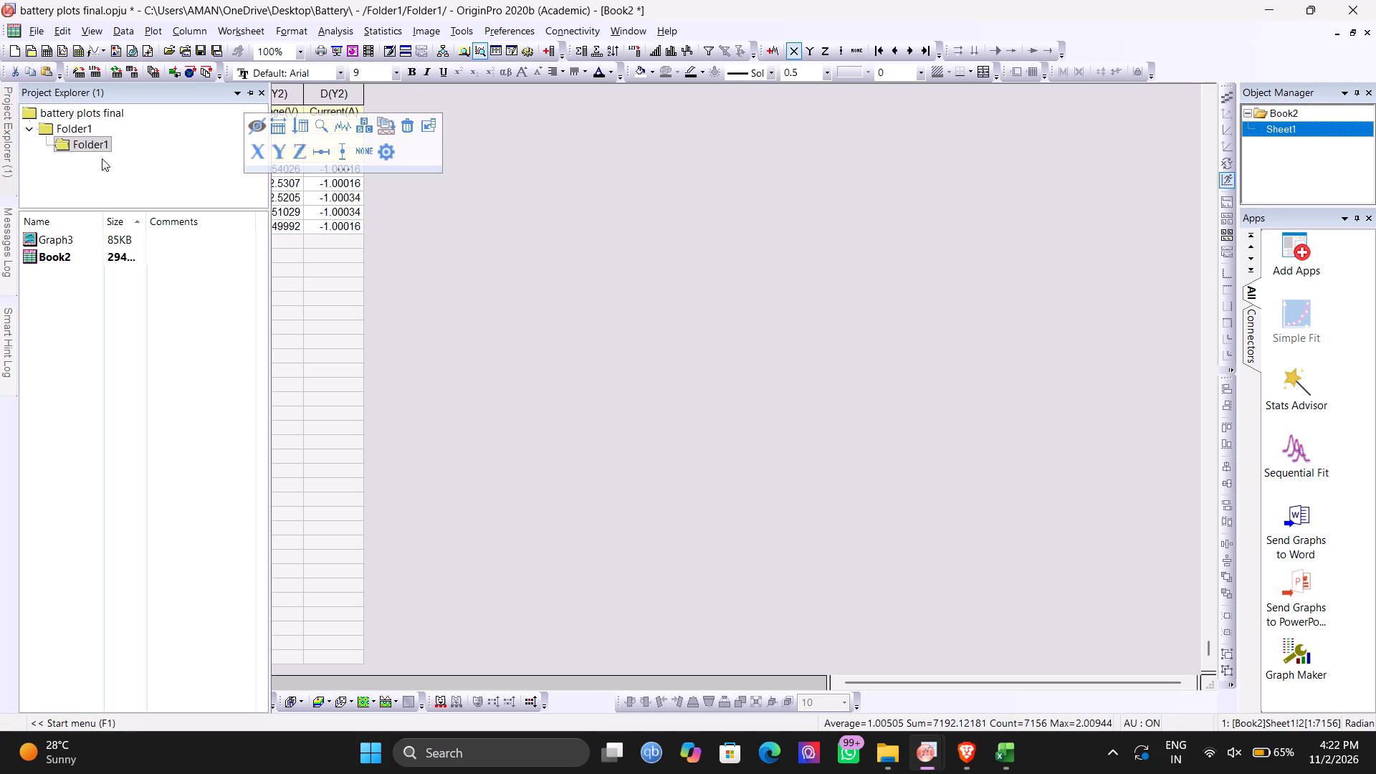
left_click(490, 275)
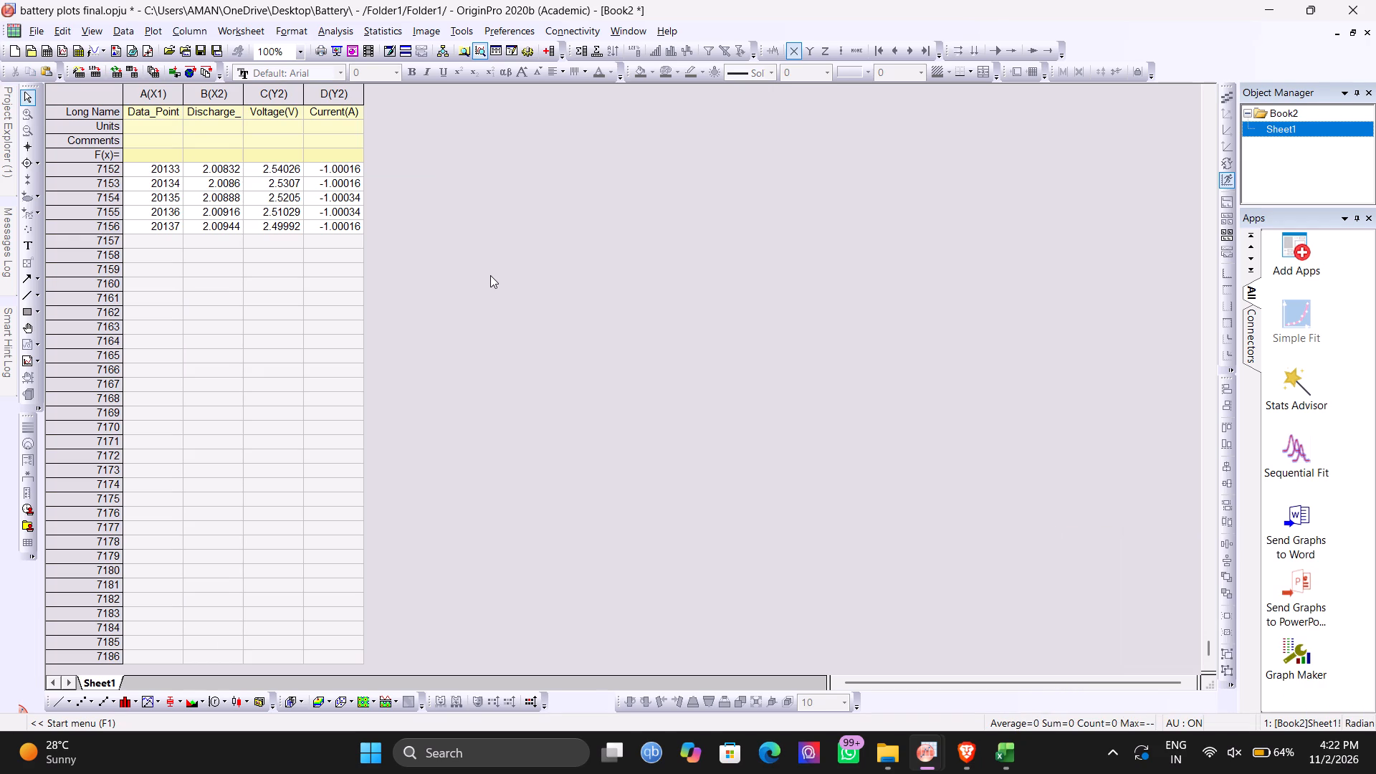
Minimize the Origin and Excel windows and open the Project_Topic_Allocation_2026 workbook from the Battery folder.
left_click(1272, 4)
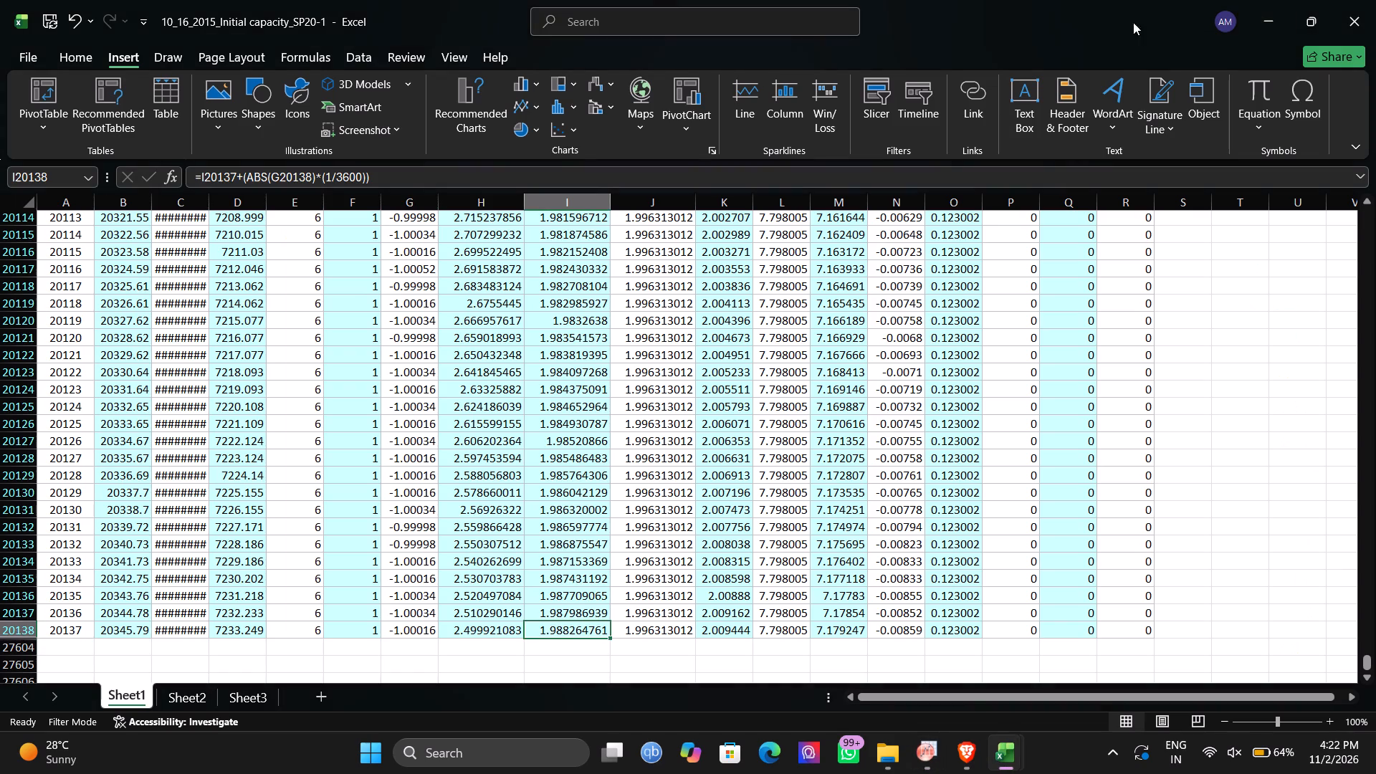
left_click(1263, 16)
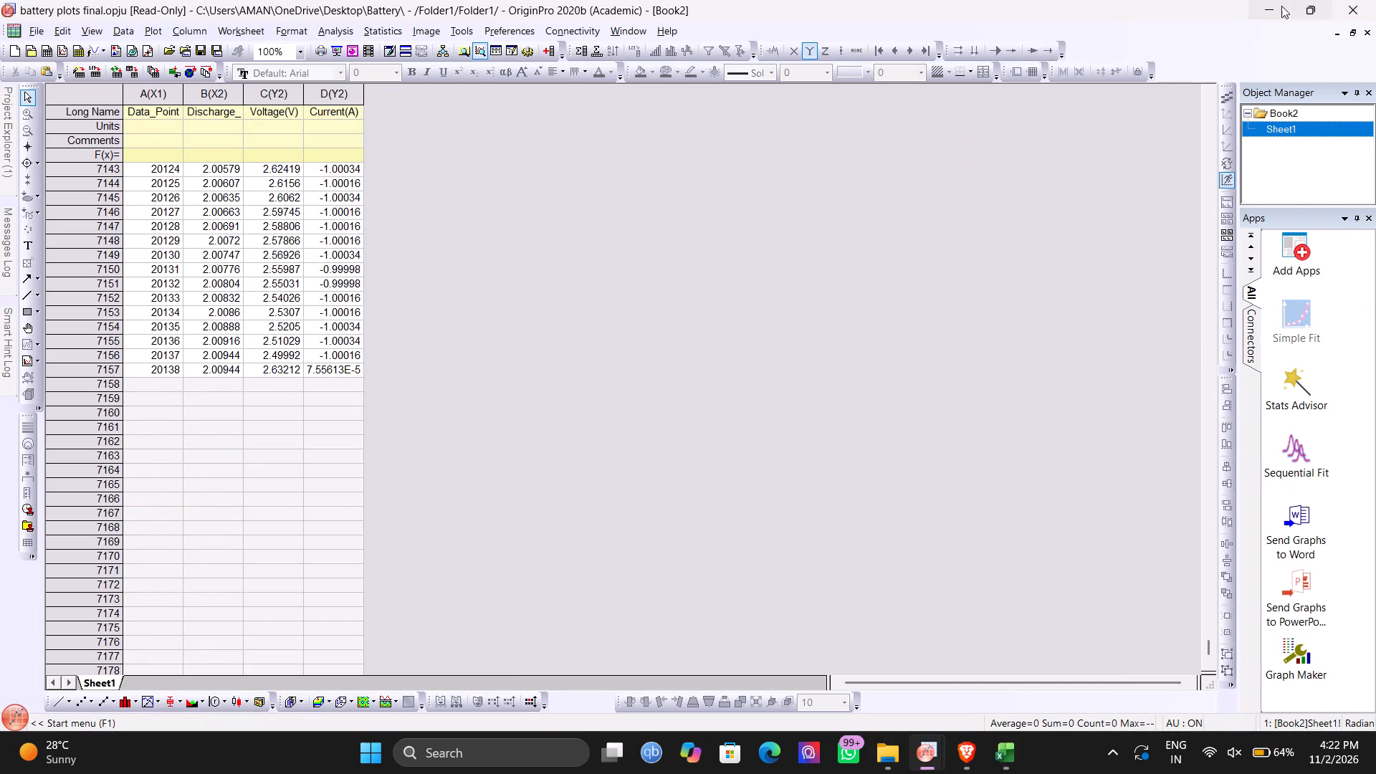
left_click(1274, 4)
scroll(257, 273, "up", 2)
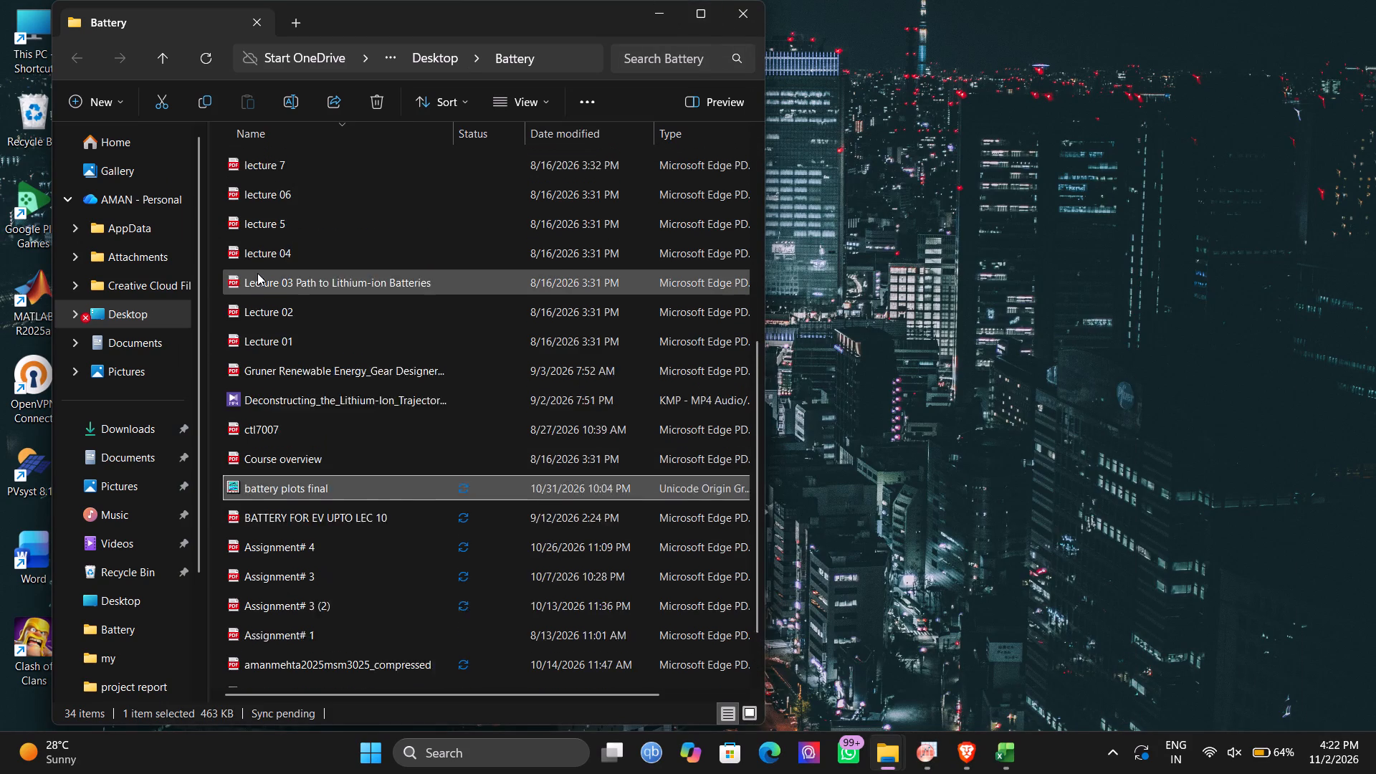
scroll(257, 273, "up", 8)
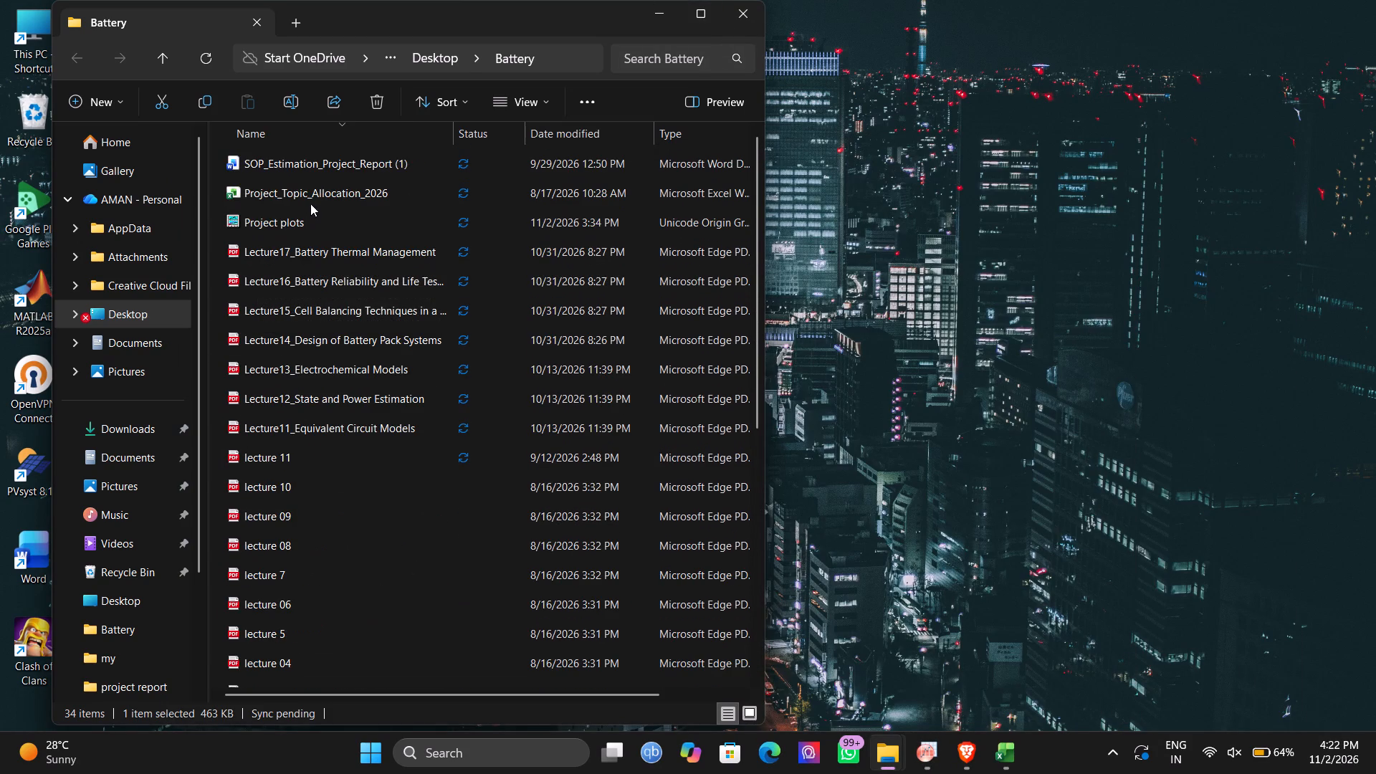
double_click(312, 203)
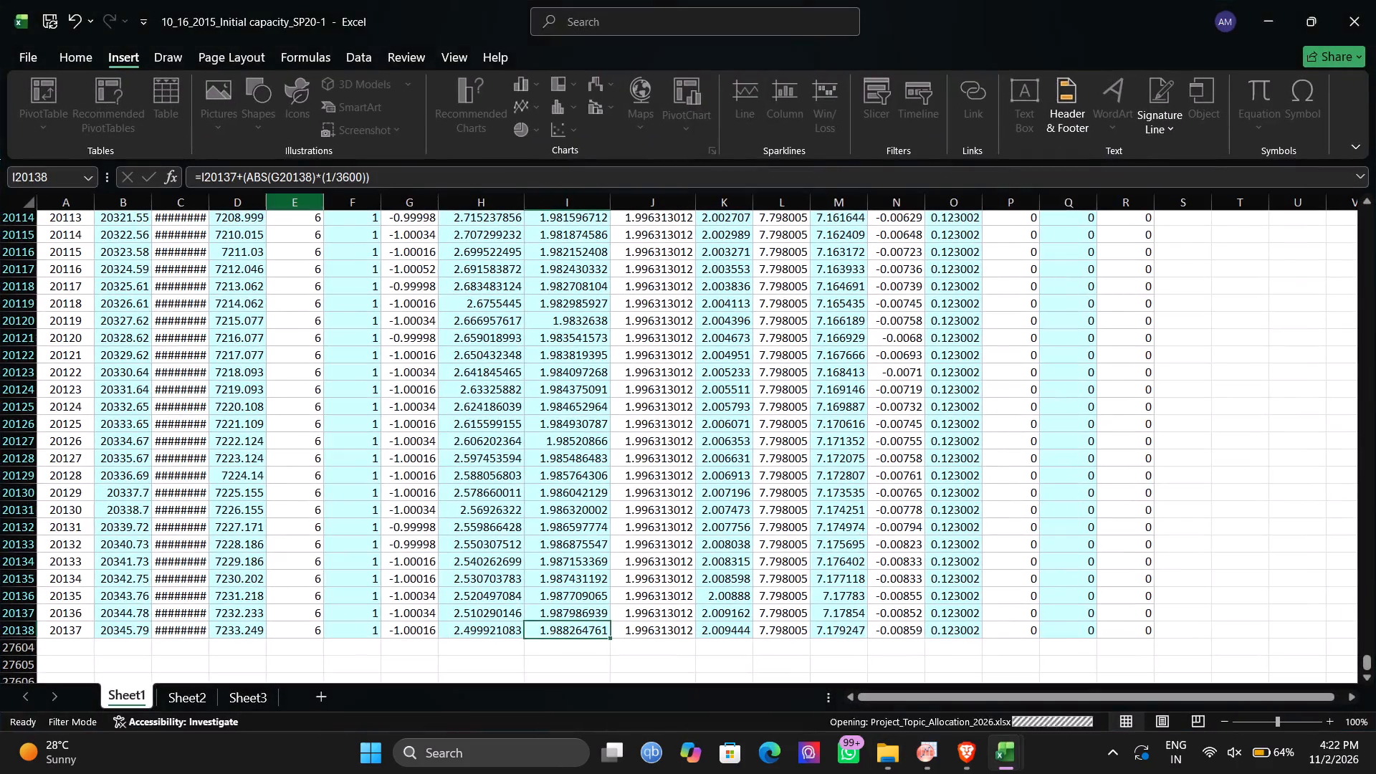
Examine the assigned topic, TA supervisor, dataset and dataset link of the SOP estimation project in the Topic Allocation sheet.
scroll(527, 482, "down", 3)
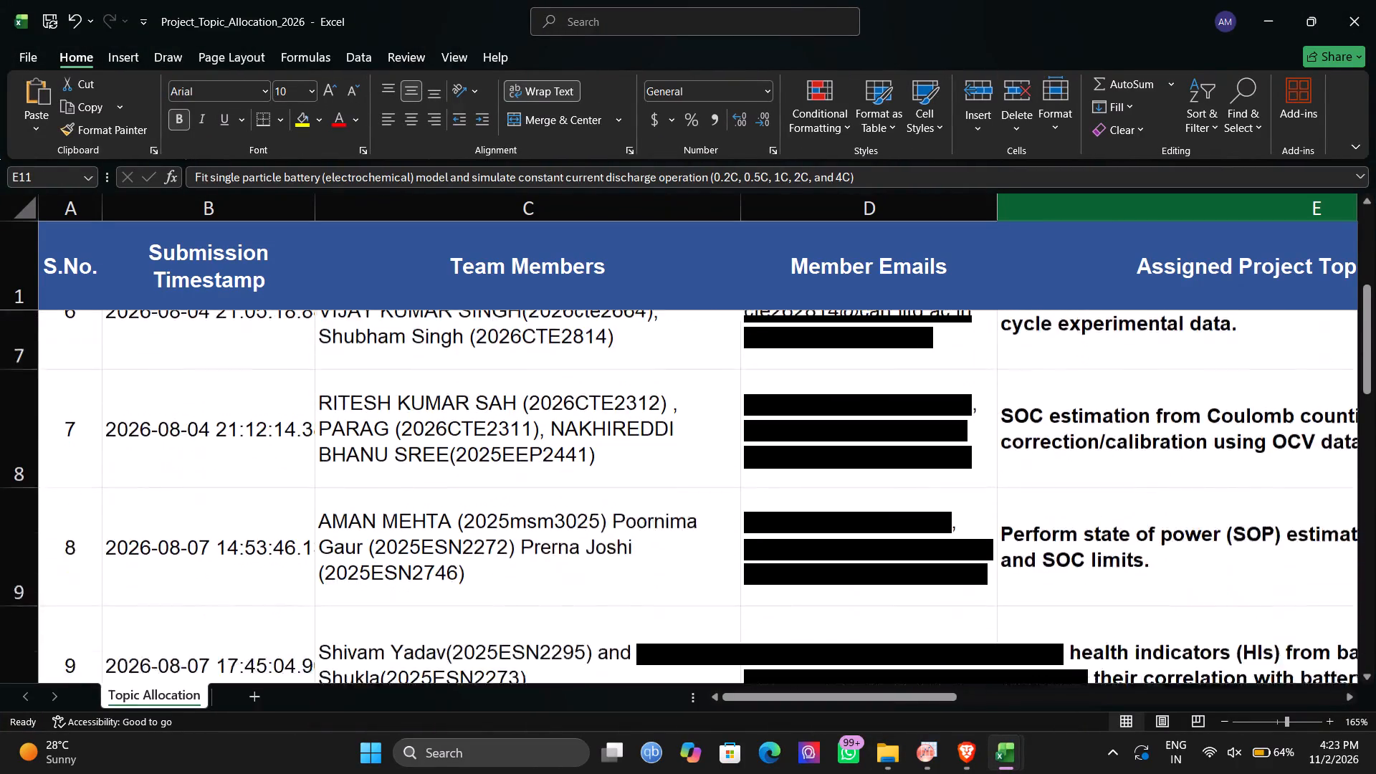
scroll(527, 482, "down", 1)
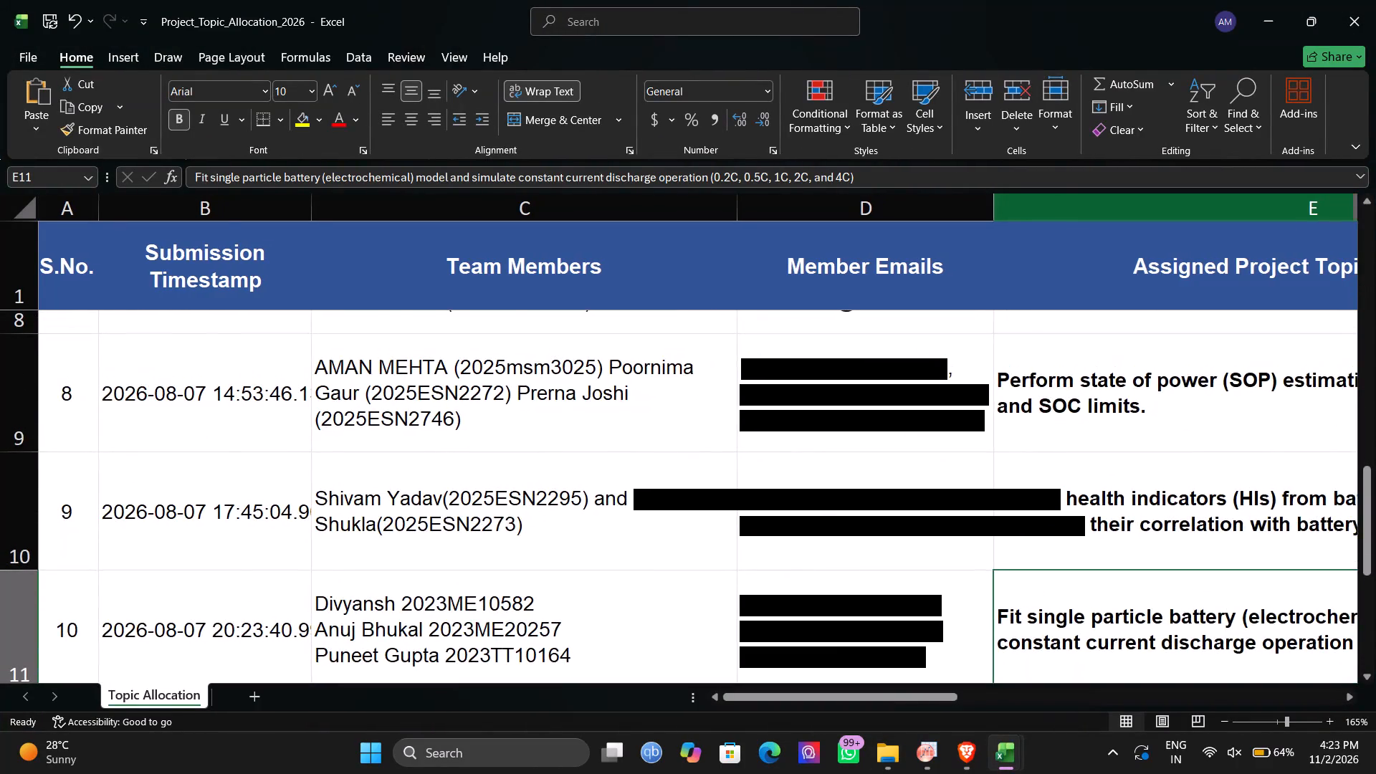
scroll(773, 434, "left", 4)
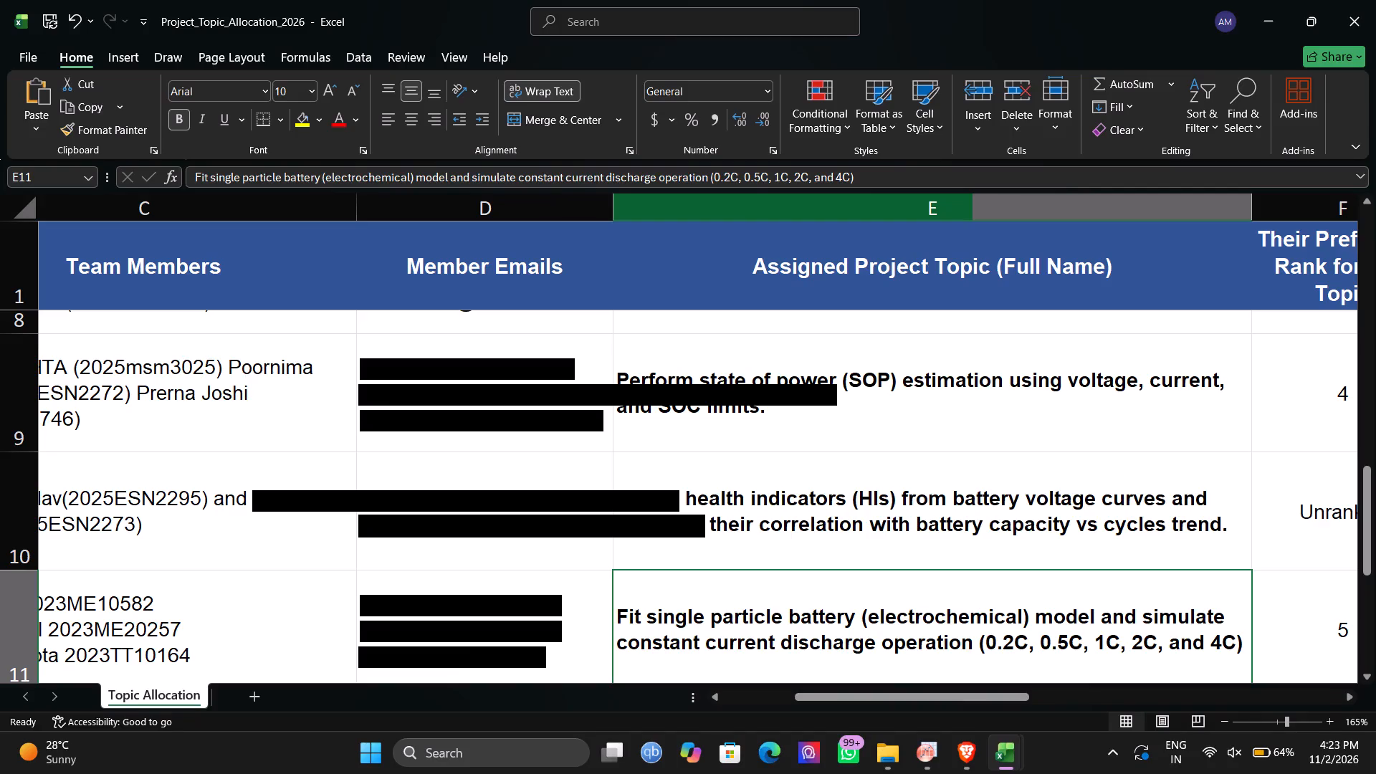
scroll(773, 434, "left", 5)
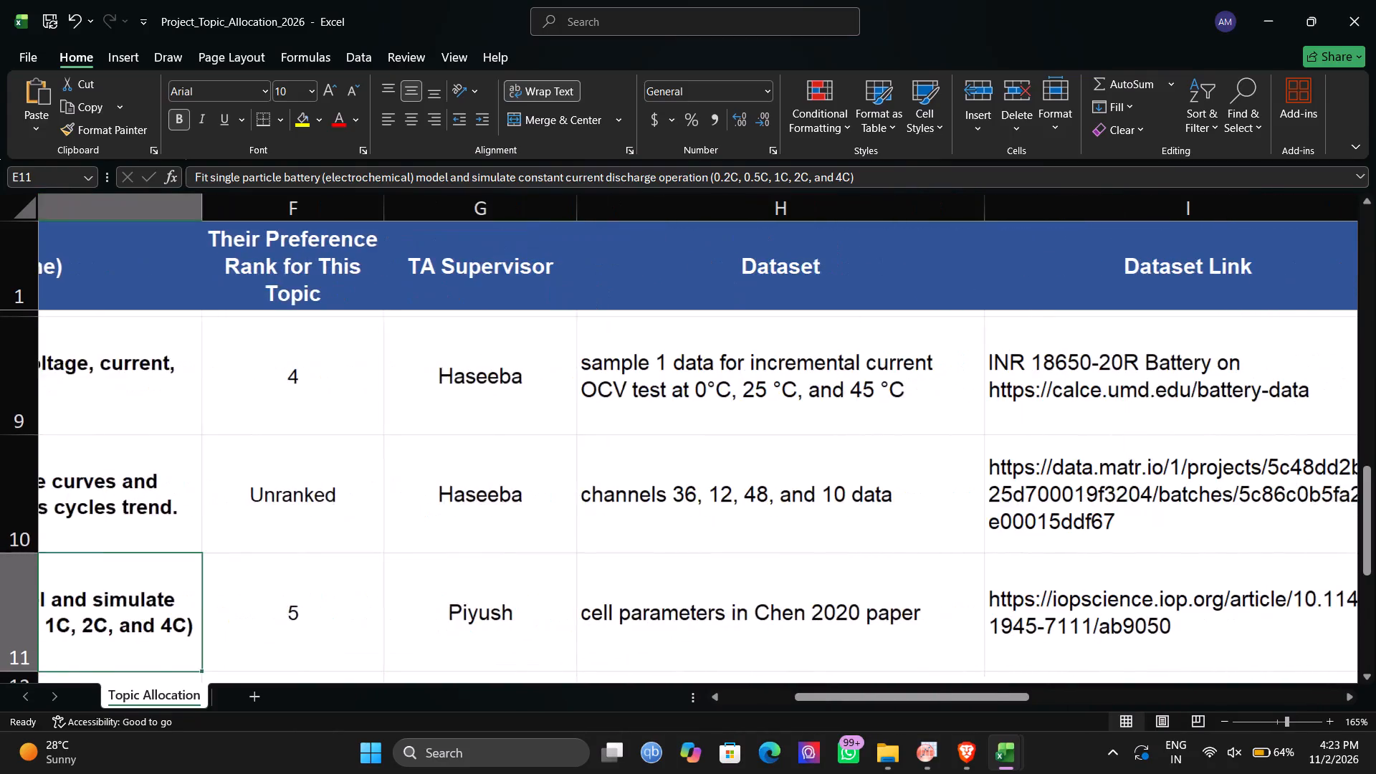
scroll(773, 434, "left", 3)
scroll(773, 434, "up", 1)
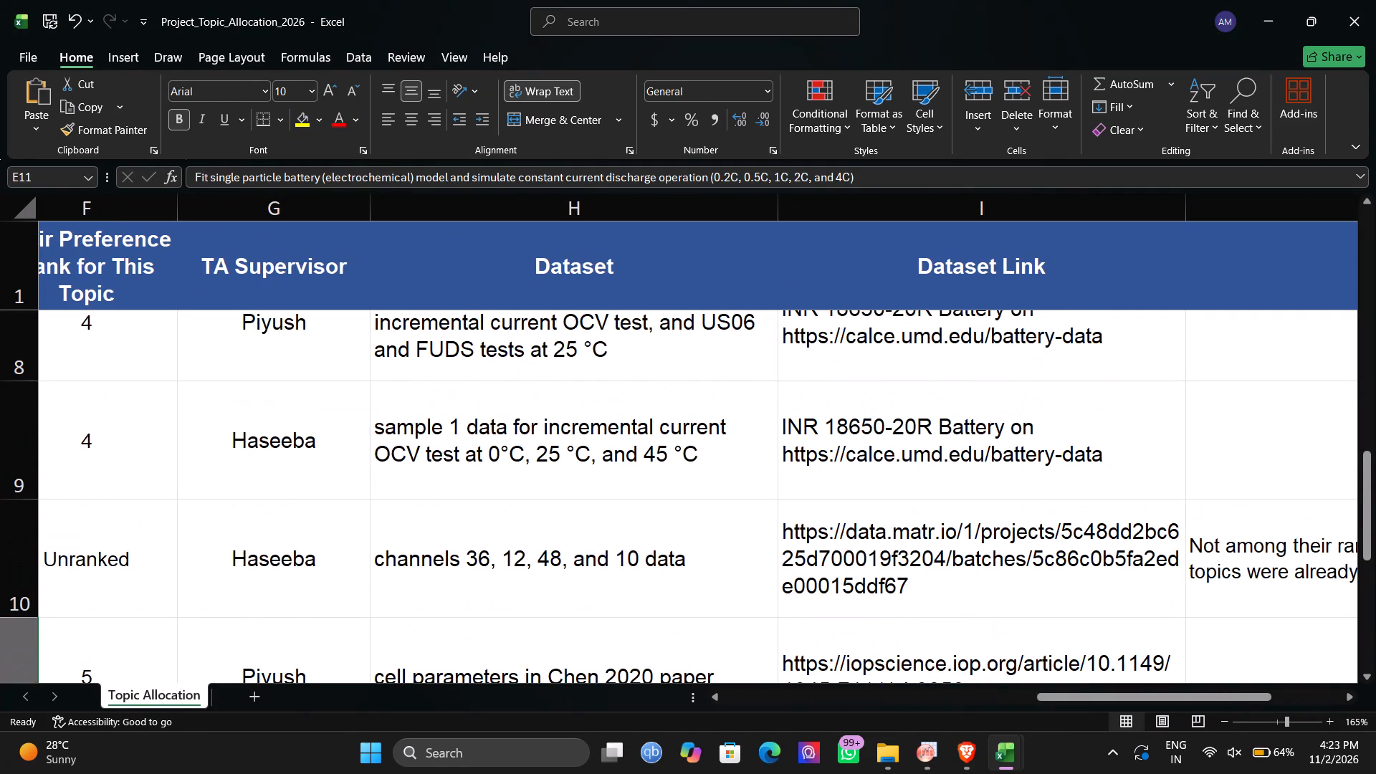
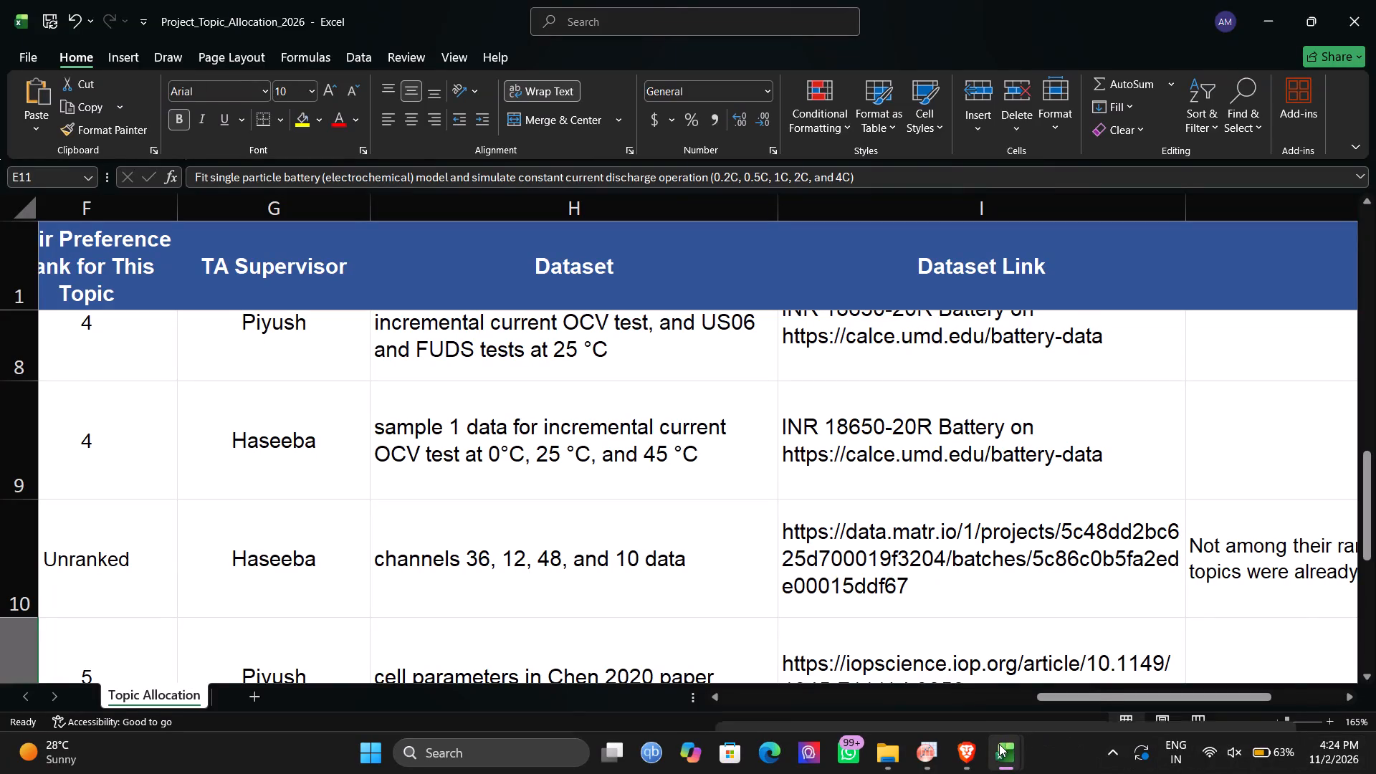
Switch to the 10_16_2015_Initial capacity_SP20-1 workbook.
left_click(874, 675)
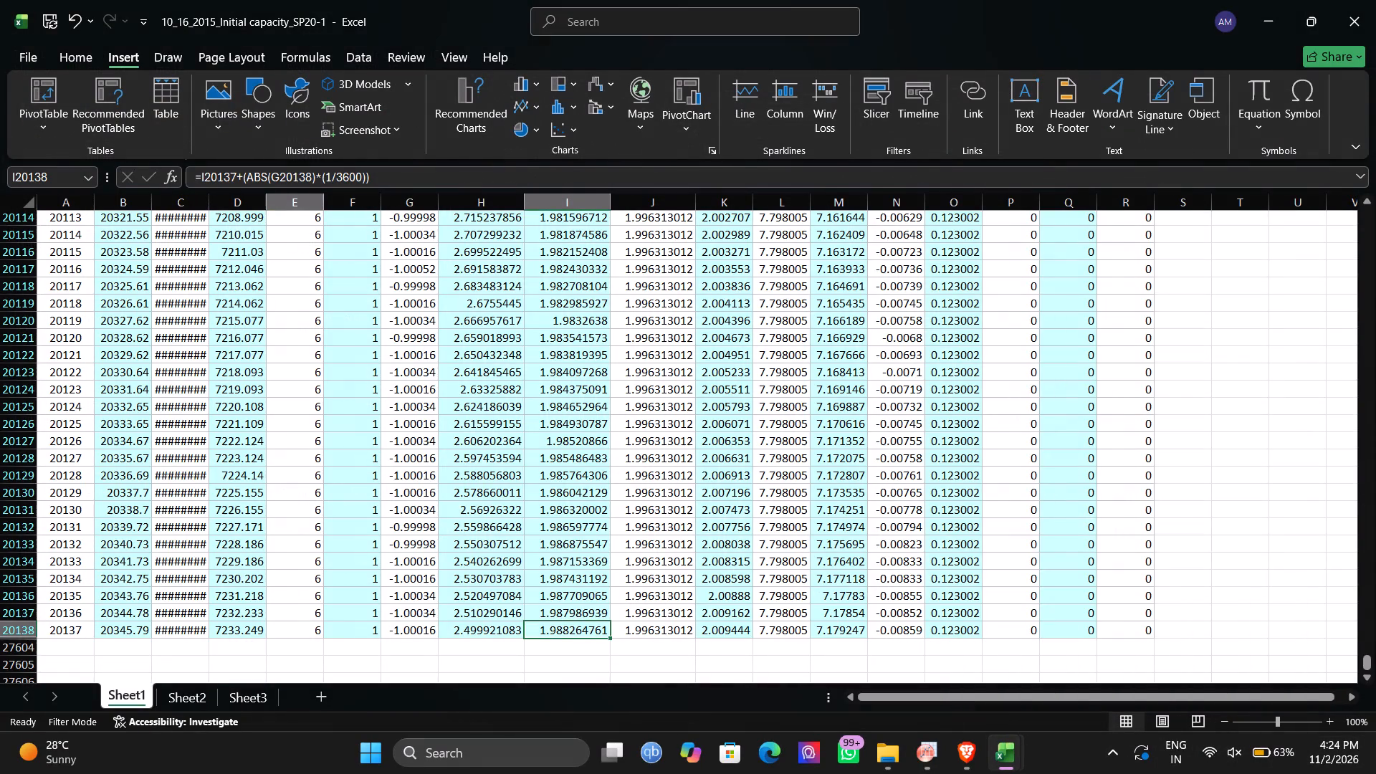
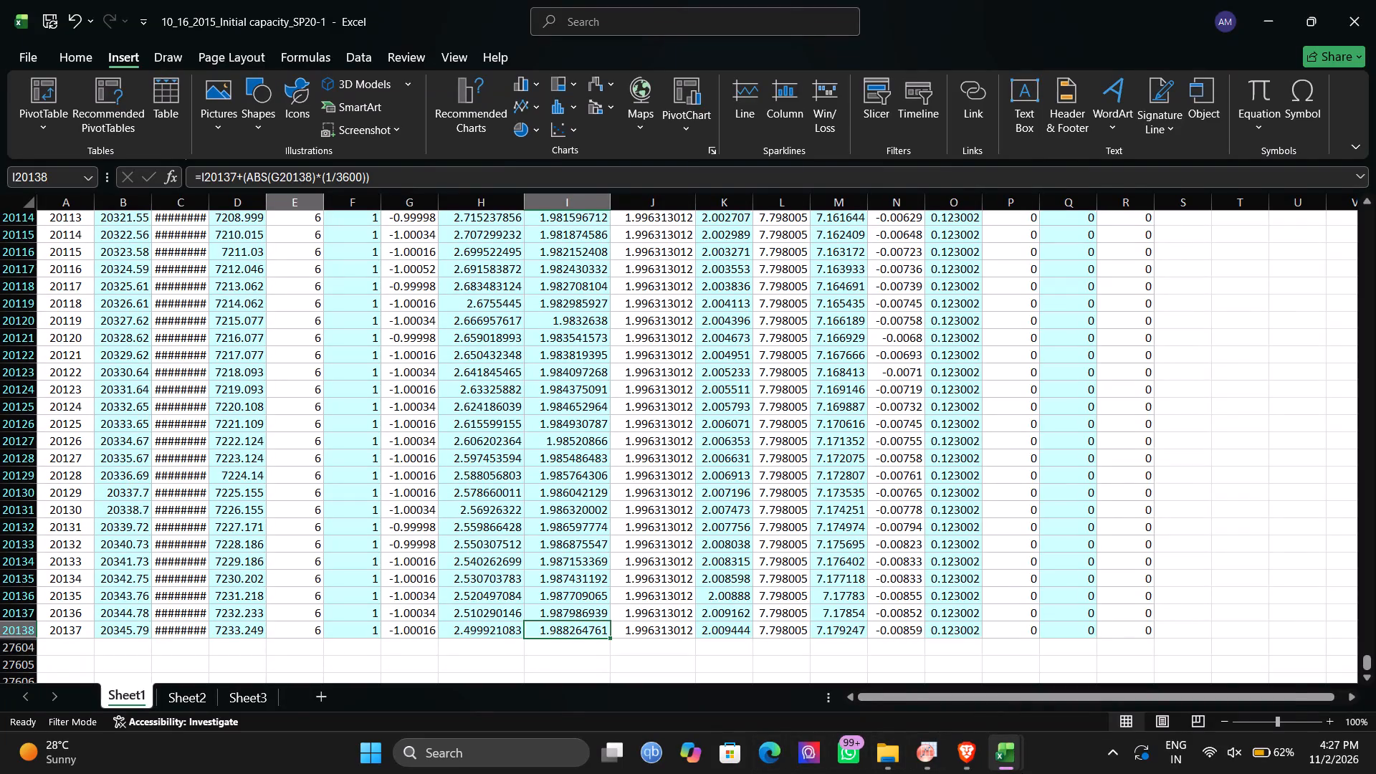
Switch to the Project_Topic_Allocation_2026 workbook and review the dataset and dataset link assigned to the project topics.
left_click(1150, 667)
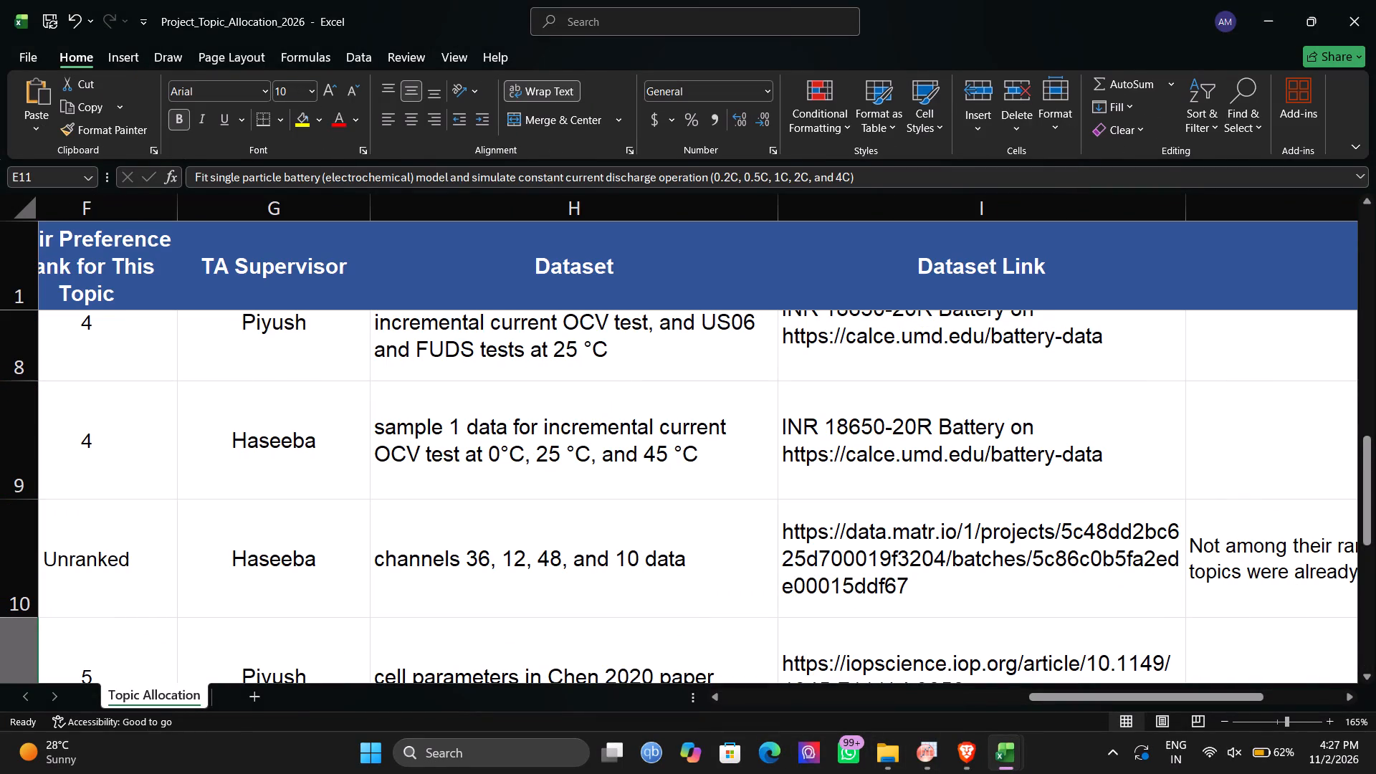
scroll(659, 456, "right", 2)
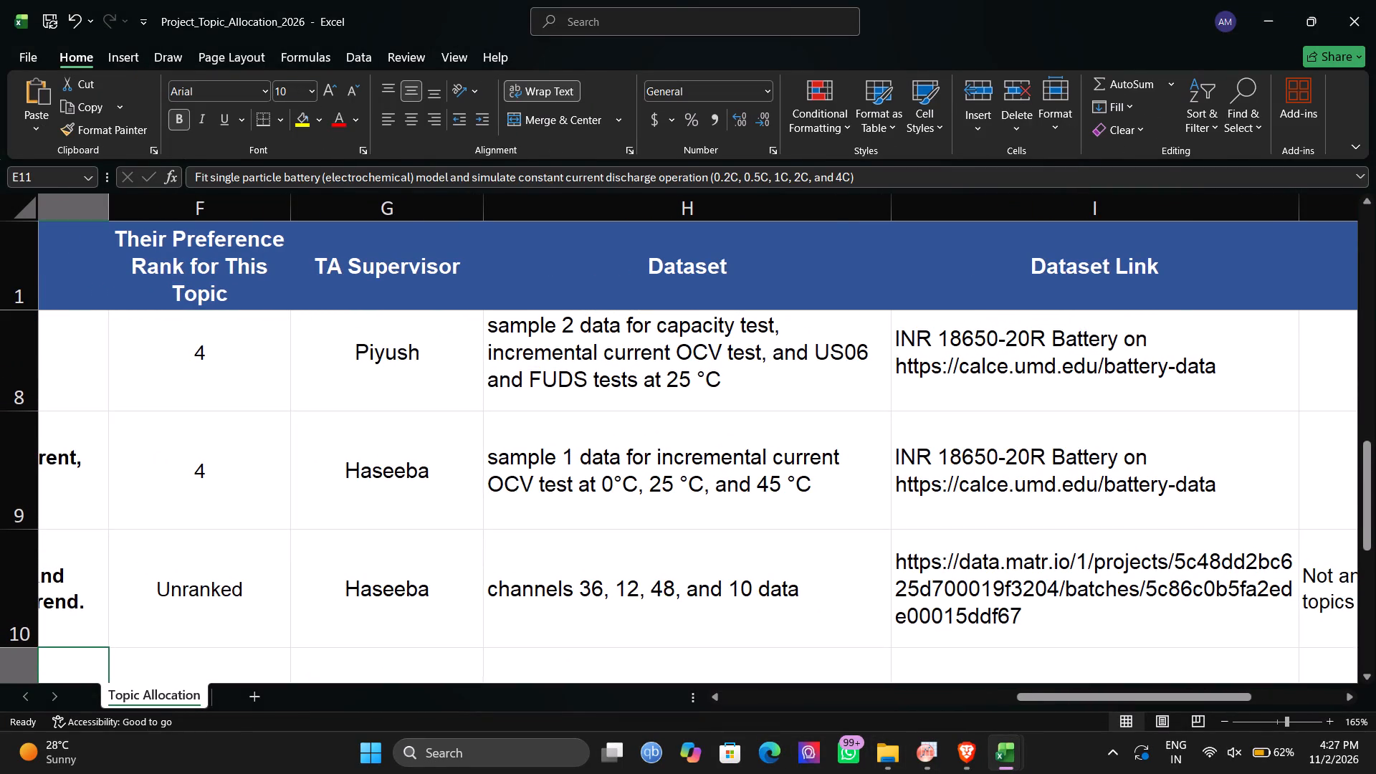
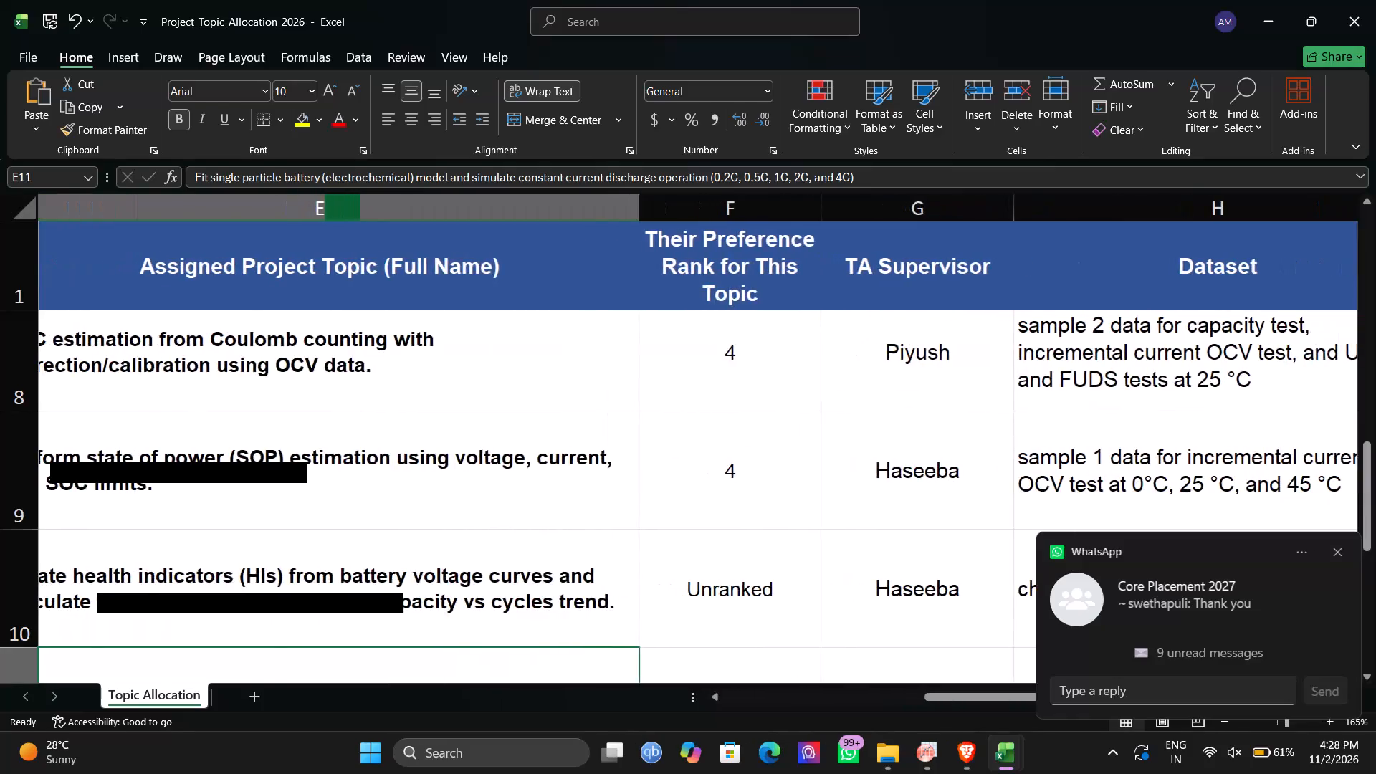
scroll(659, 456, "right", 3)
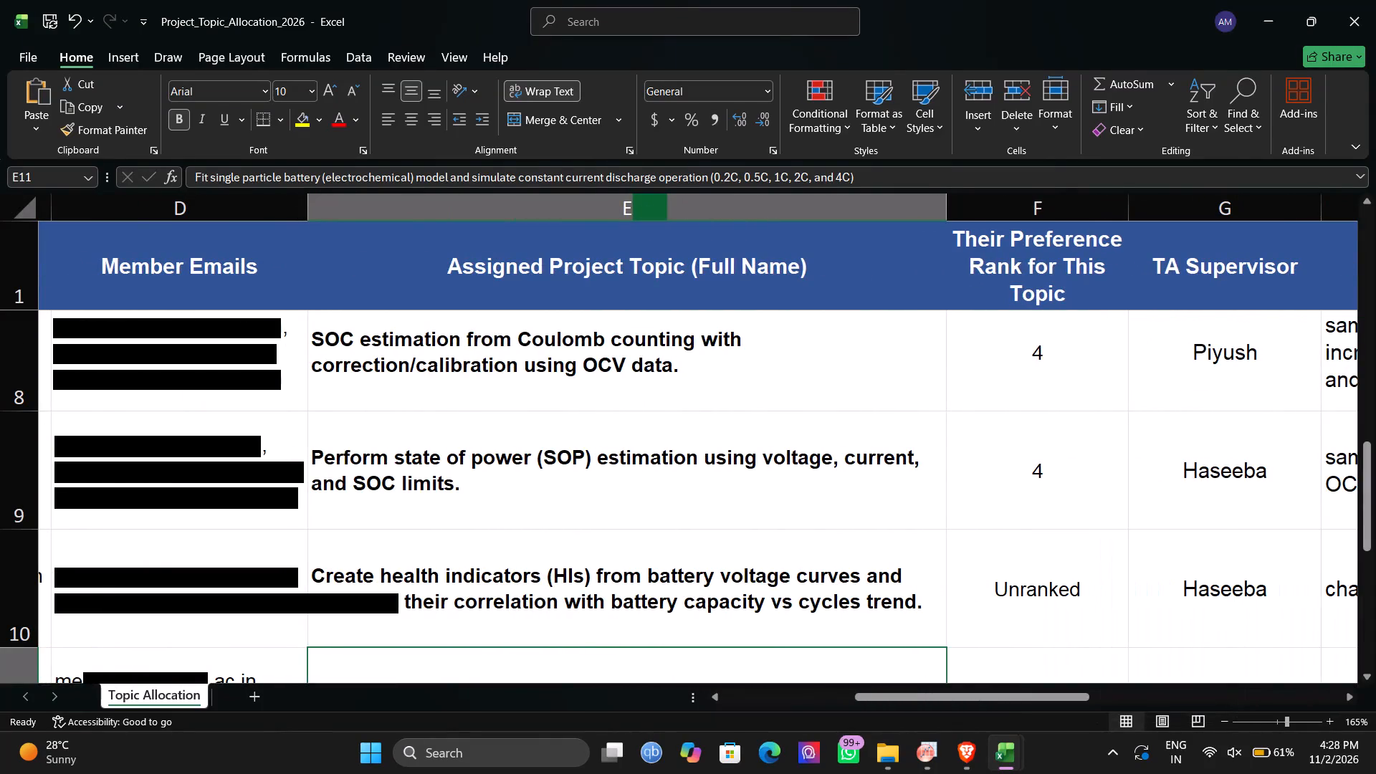
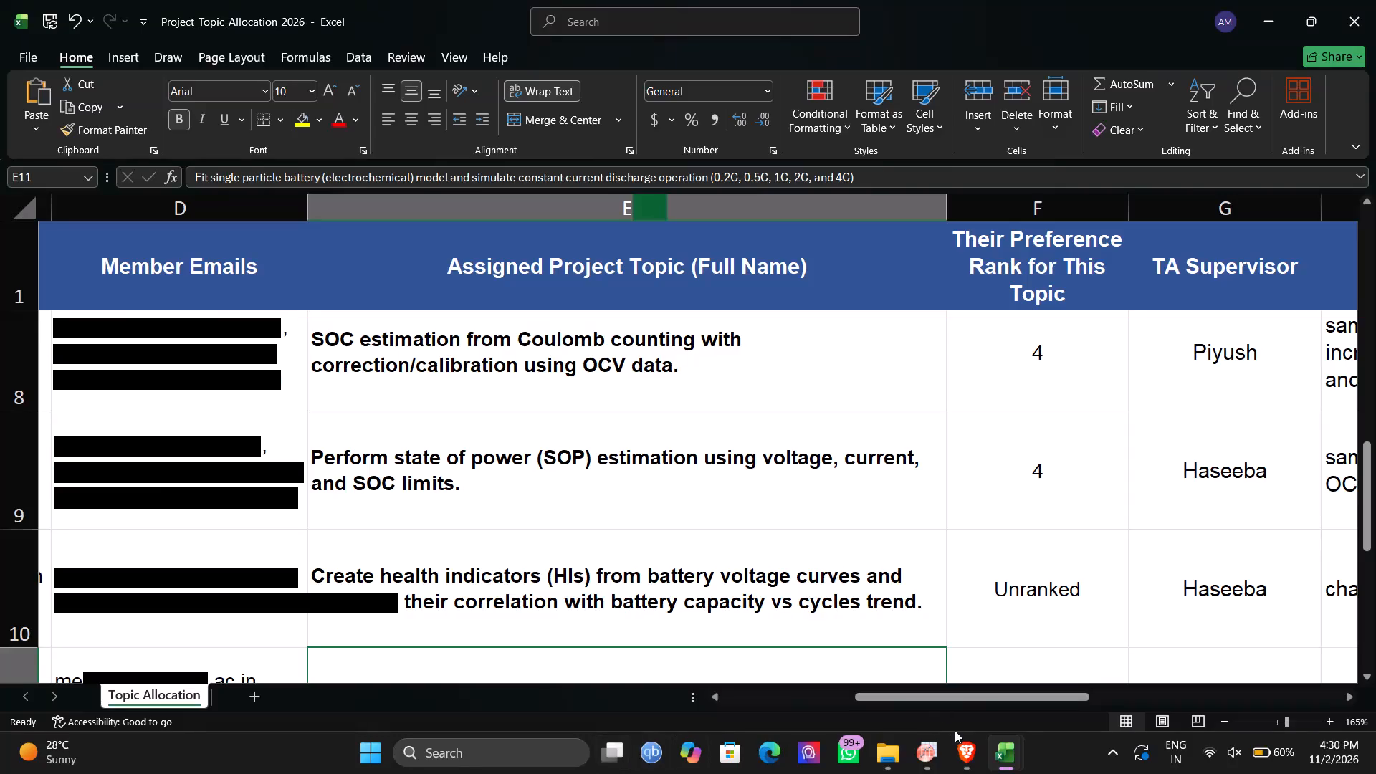
Close the three open Excel workbooks: both 10_16_2015_Initial capacity files and Project_Topic_Allocation_2026.
left_click(1003, 758)
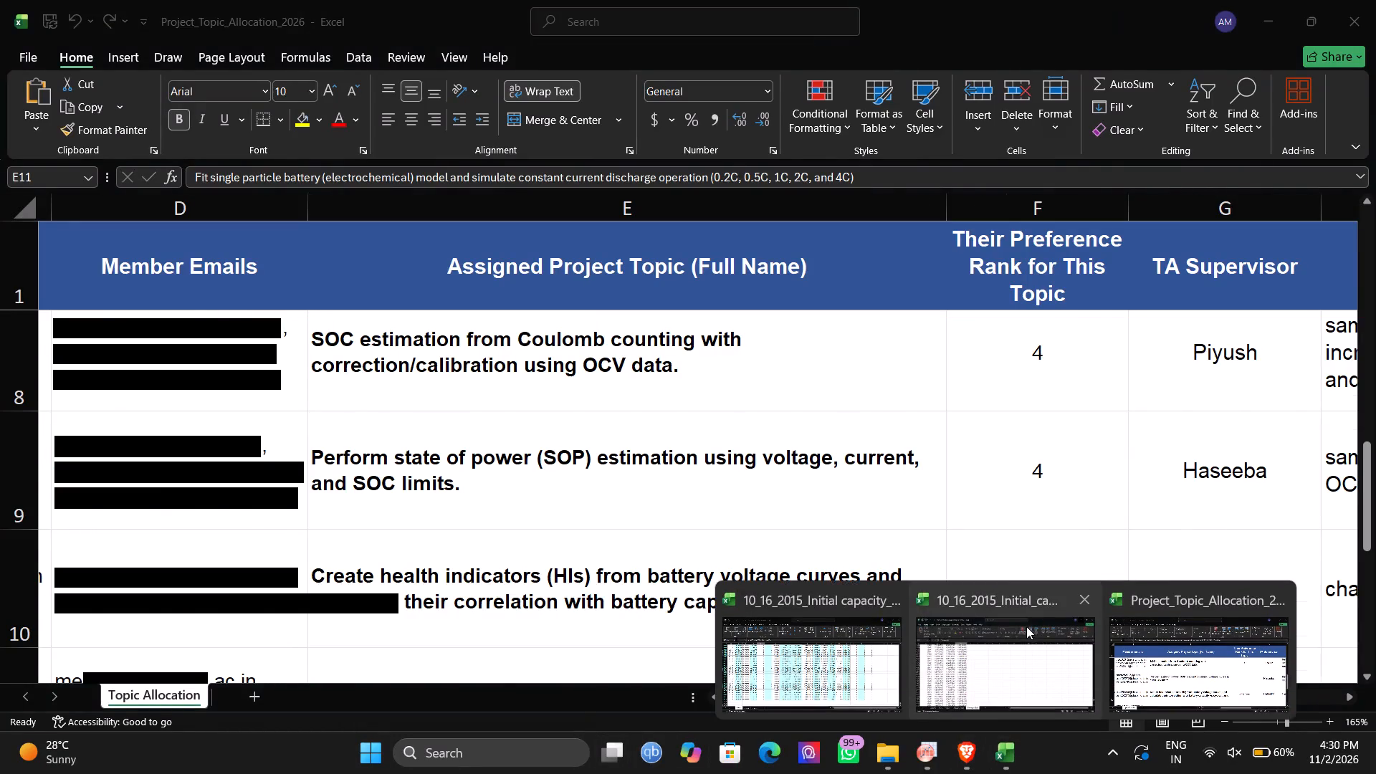
left_click(1021, 635)
left_click(1373, 4)
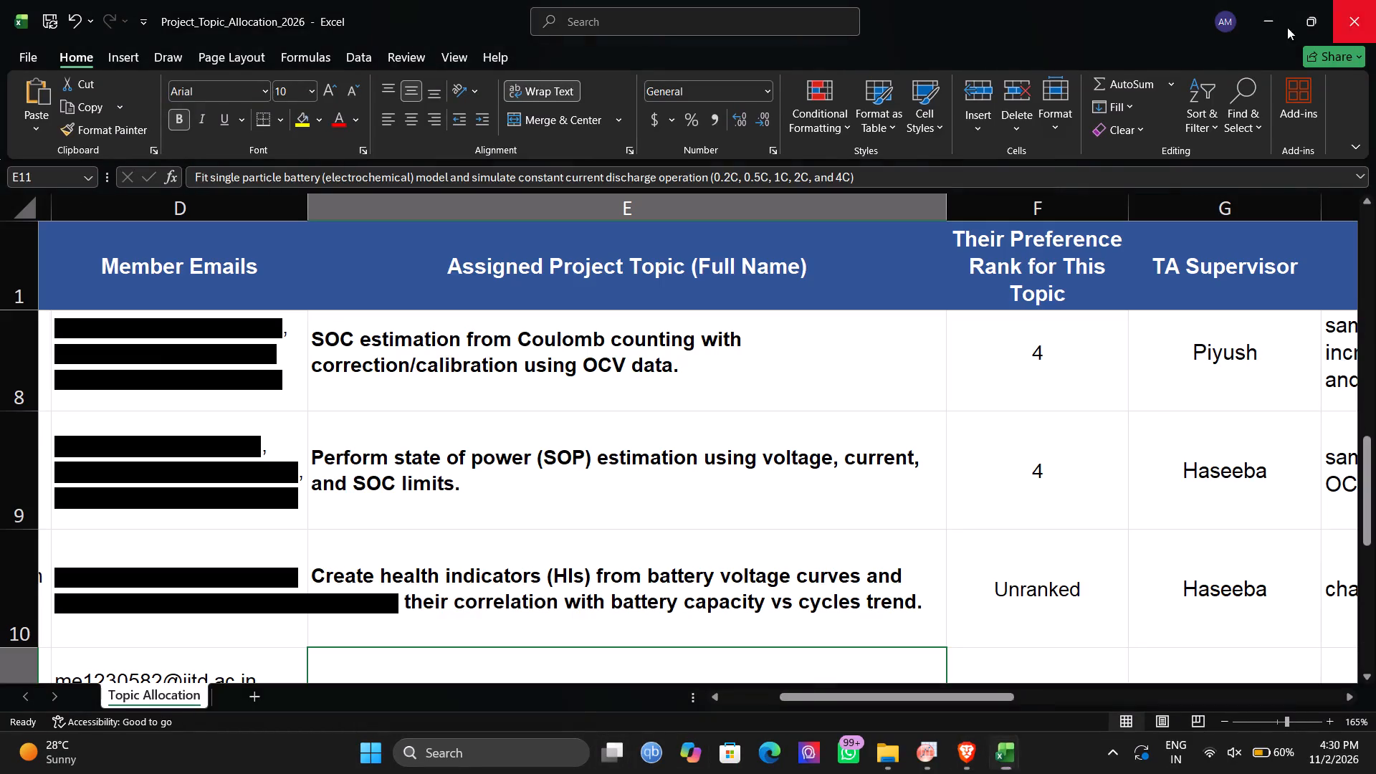
left_click(1352, 1)
left_click(1337, 16)
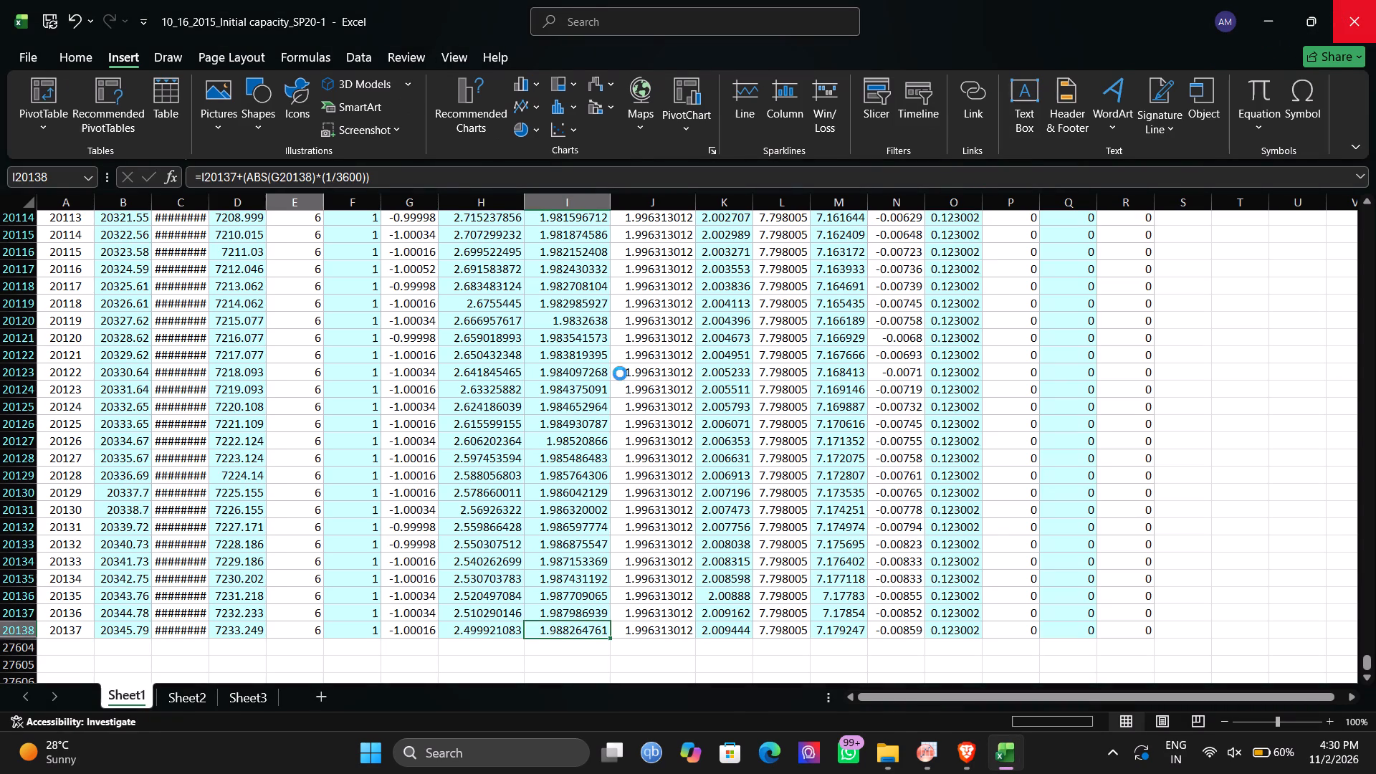
left_click(730, 22)
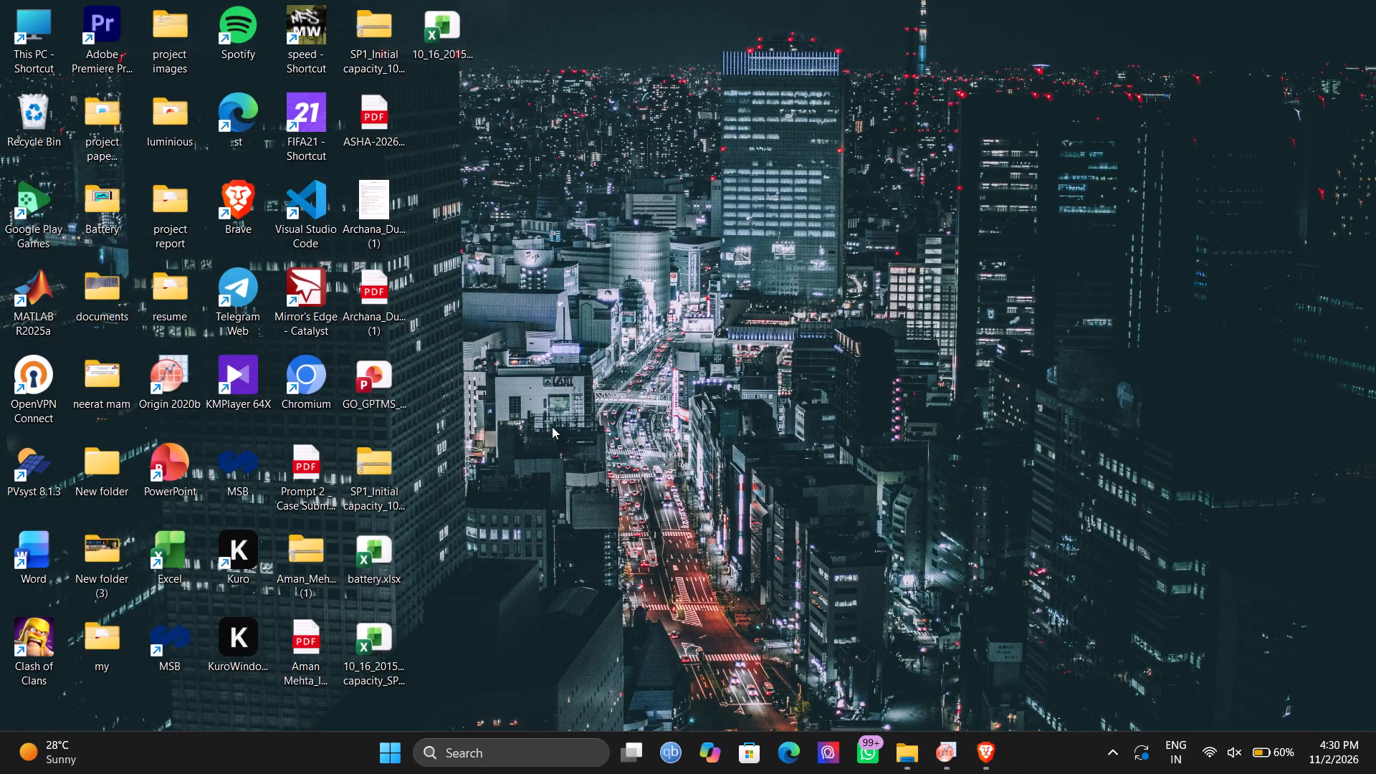
Open the computer's power options and choose a power action to end the session.
left_click(386, 750)
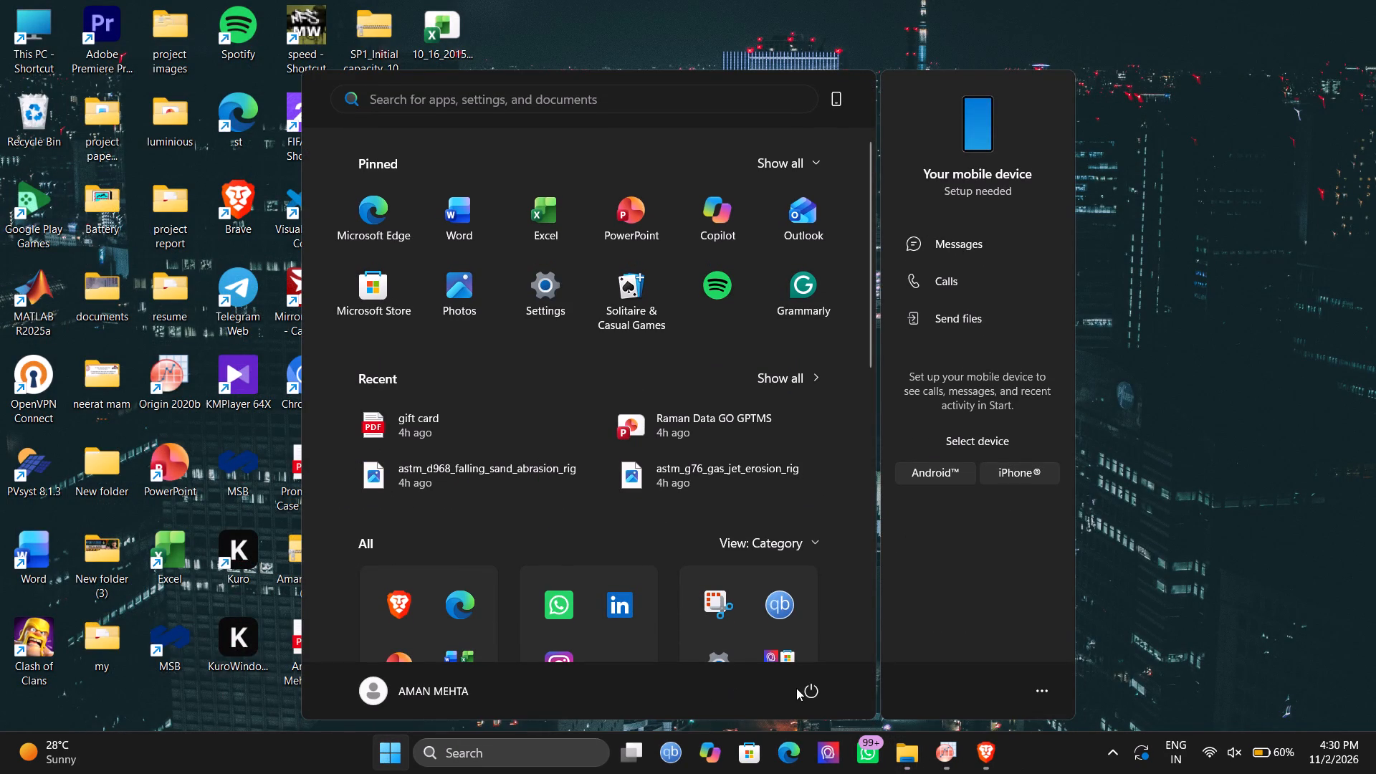
left_click(798, 688)
left_click(816, 630)
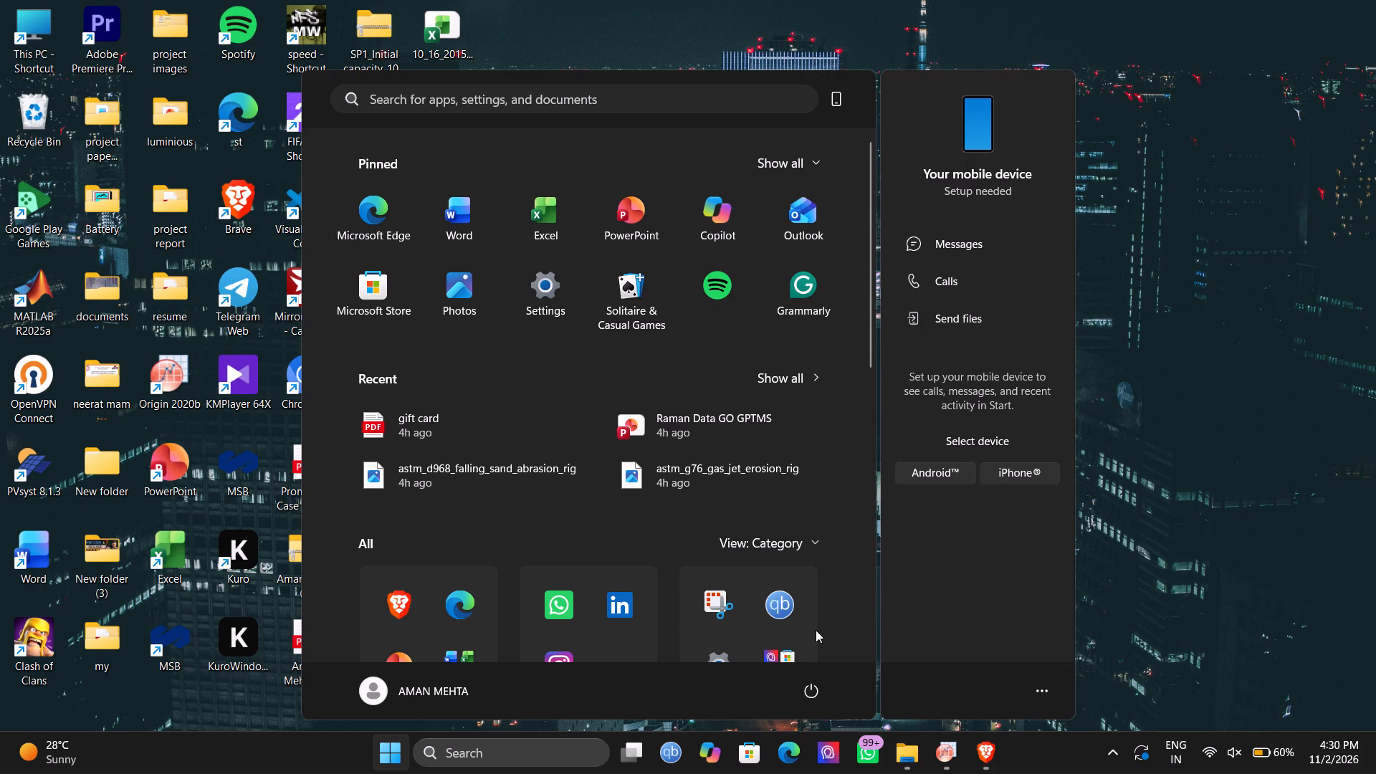